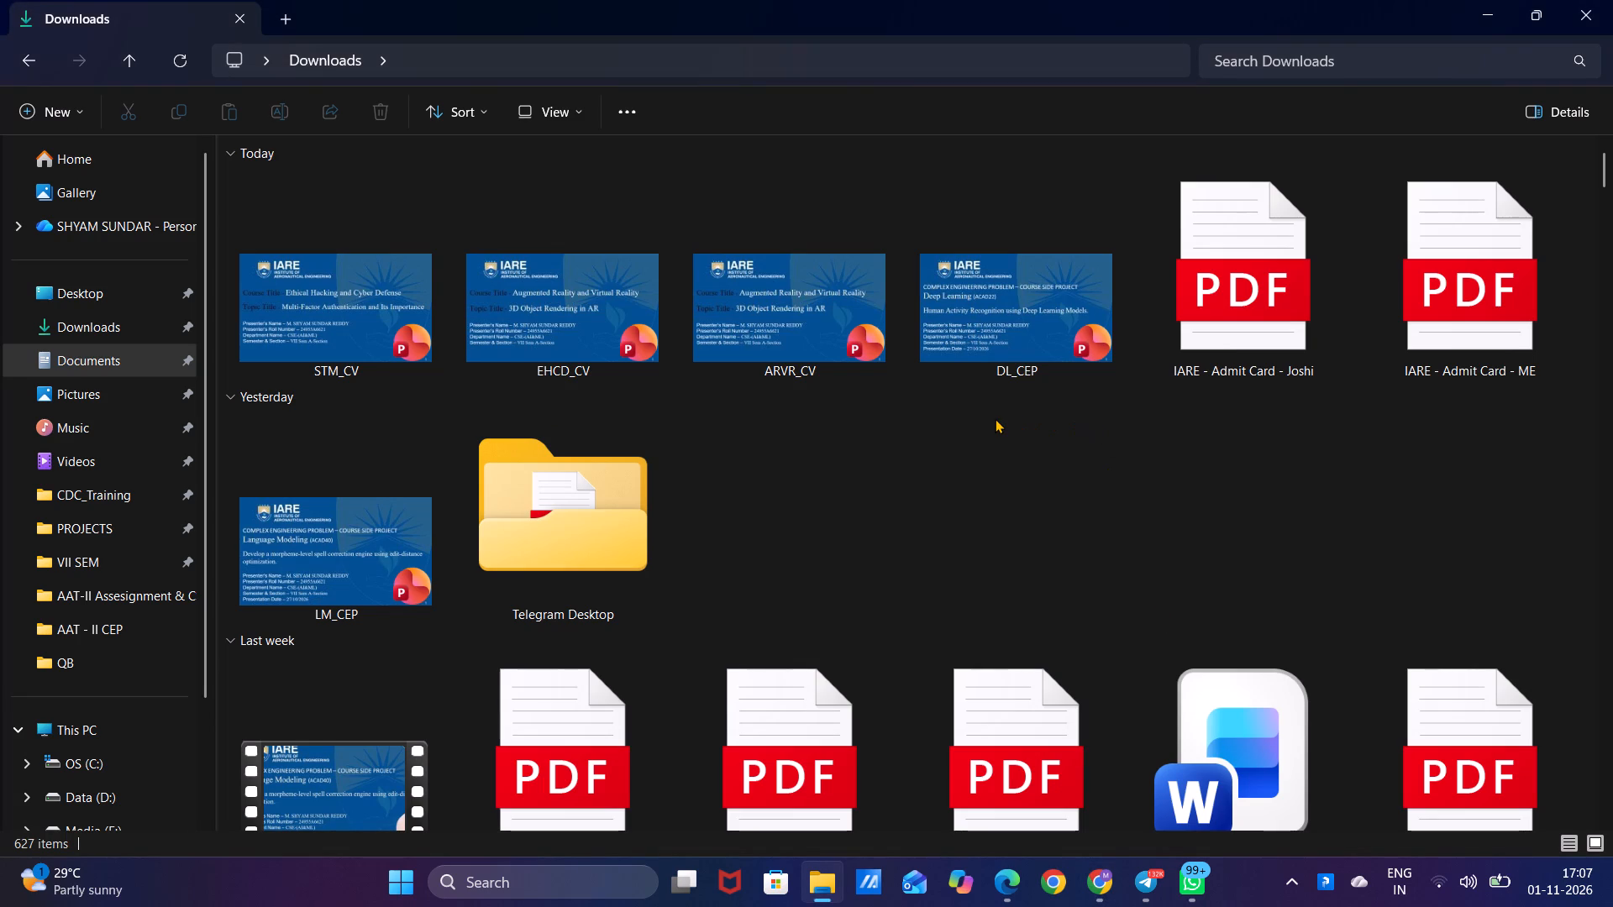
Open the ARVR_CV presentation from the Downloads folder.
double_click(798, 325)
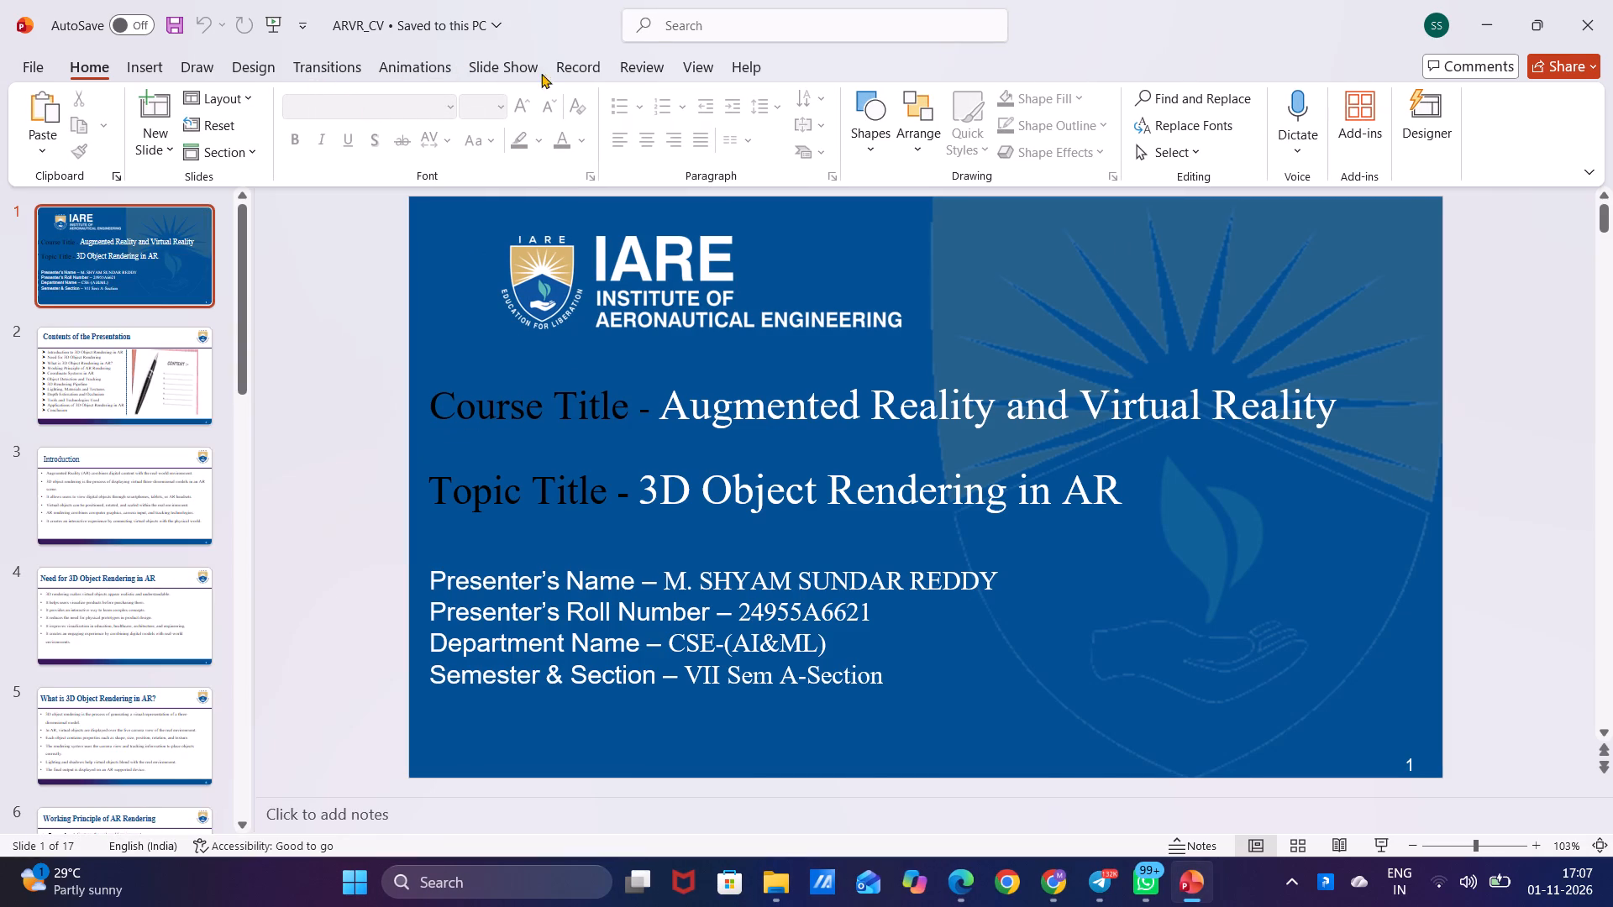
Open the recording view from the first slide, check the camera overlay against the content across the slides, and return to editing.
left_click(583, 69)
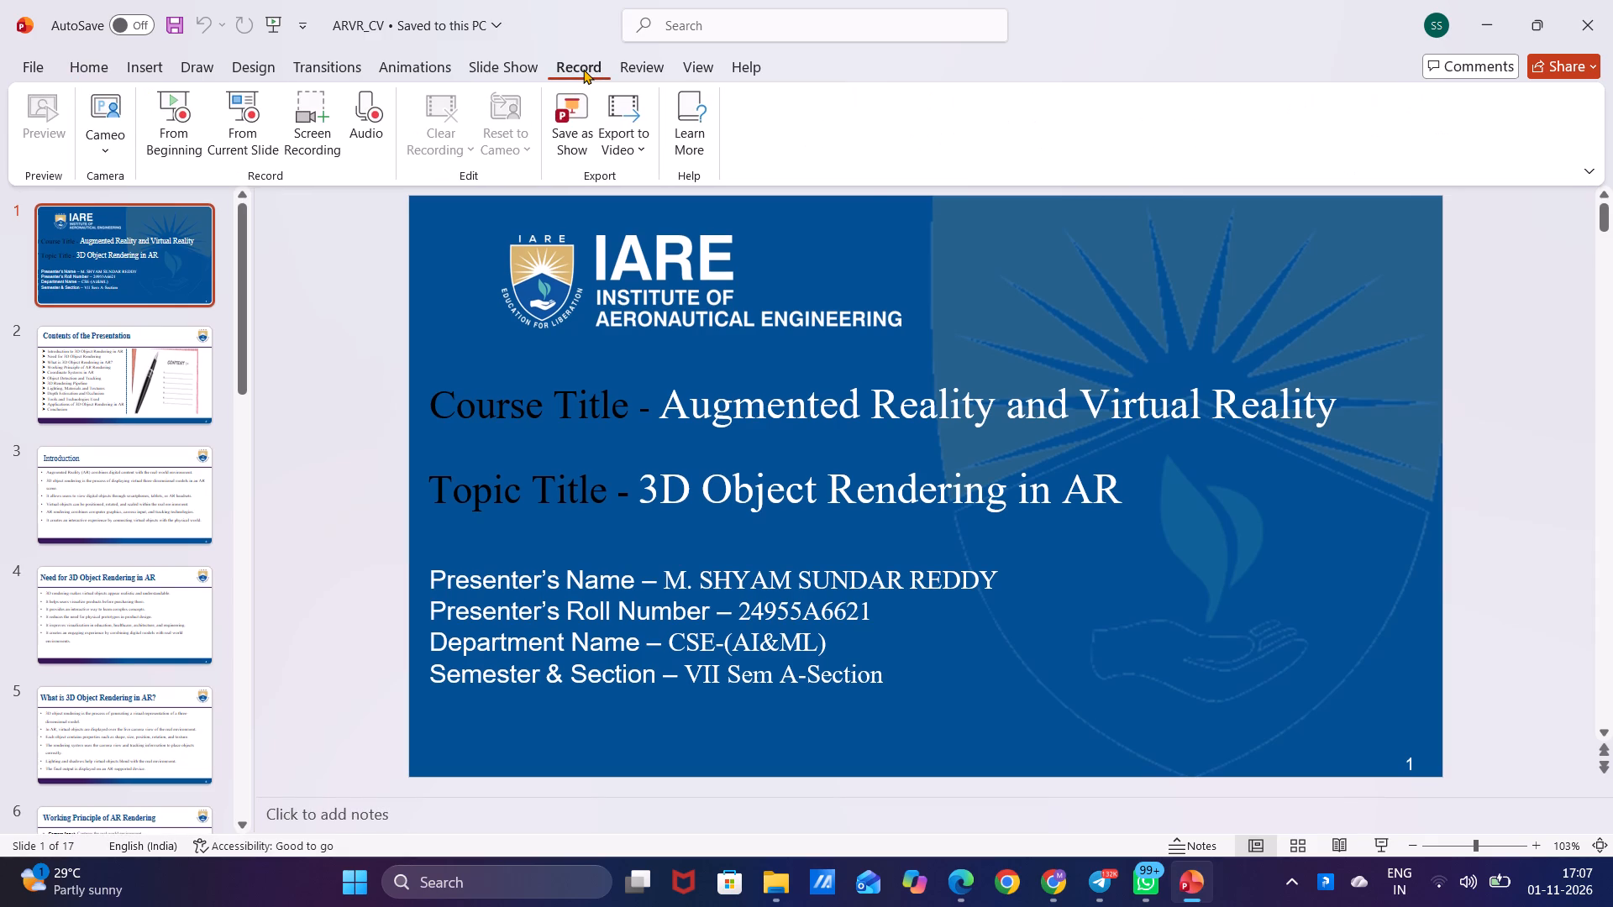
left_click(181, 118)
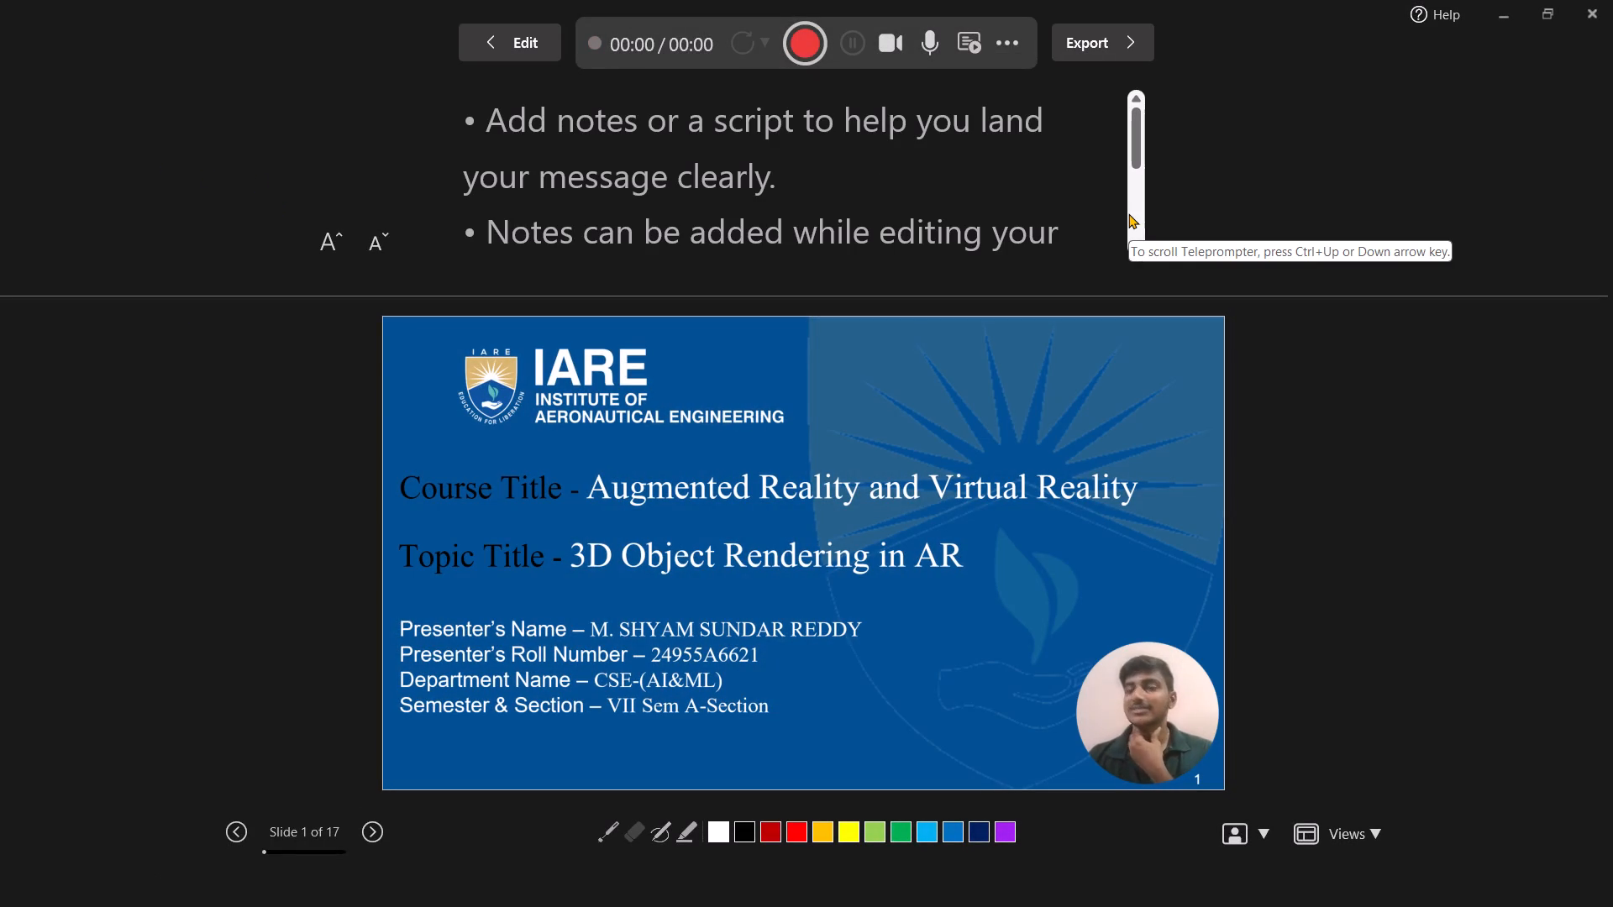
key("Right")
key("Right")
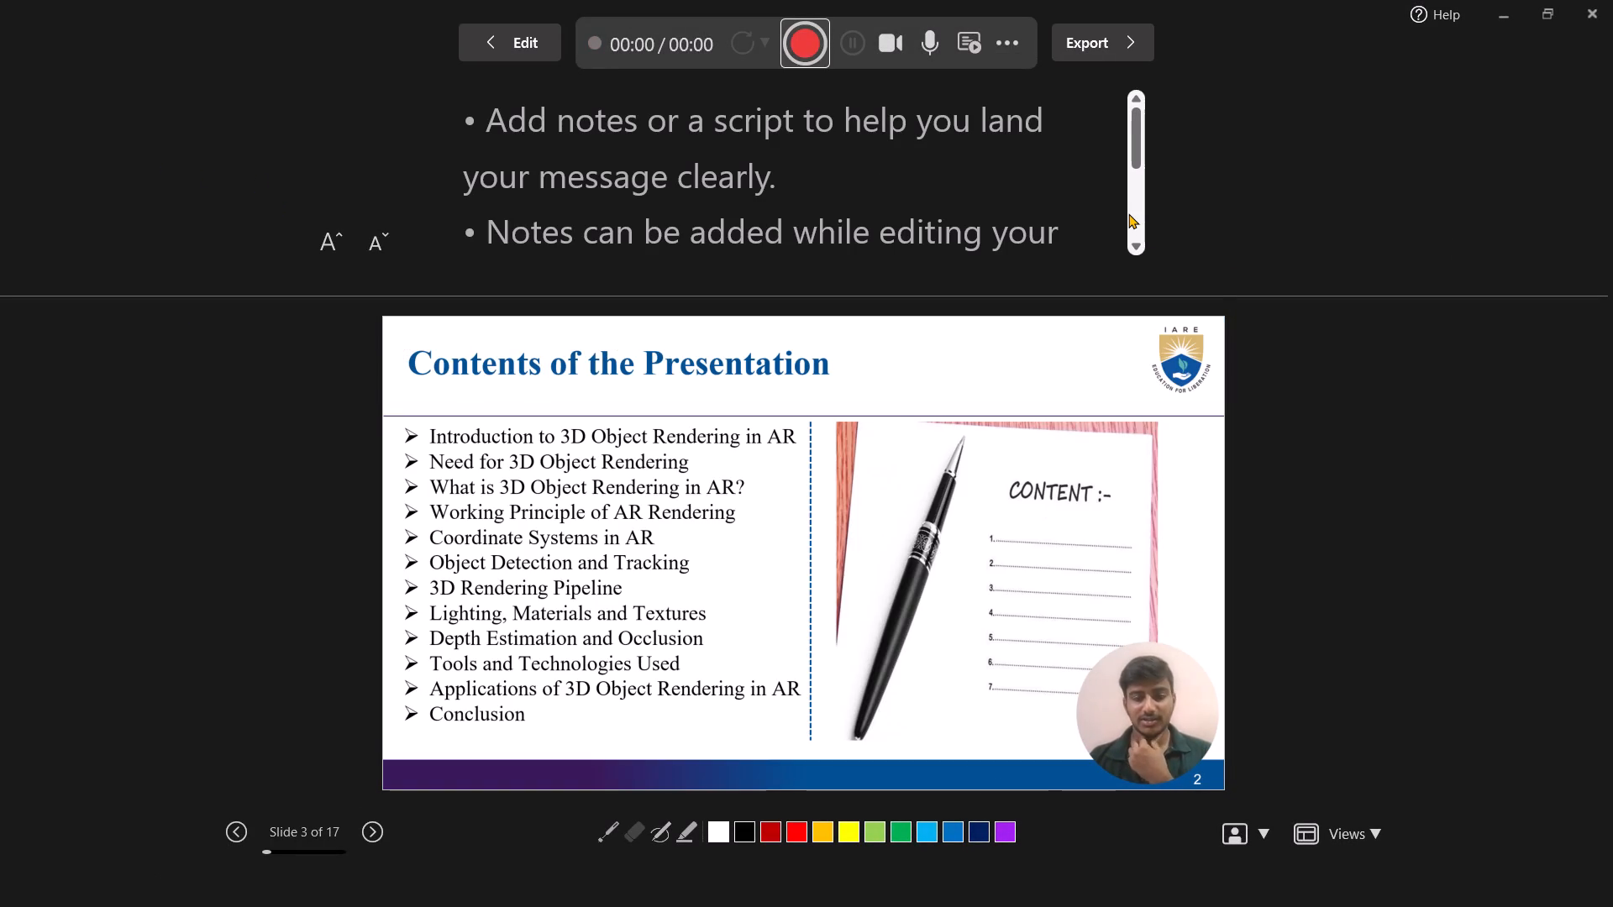
key("Right")
key("Right")
key("Right")
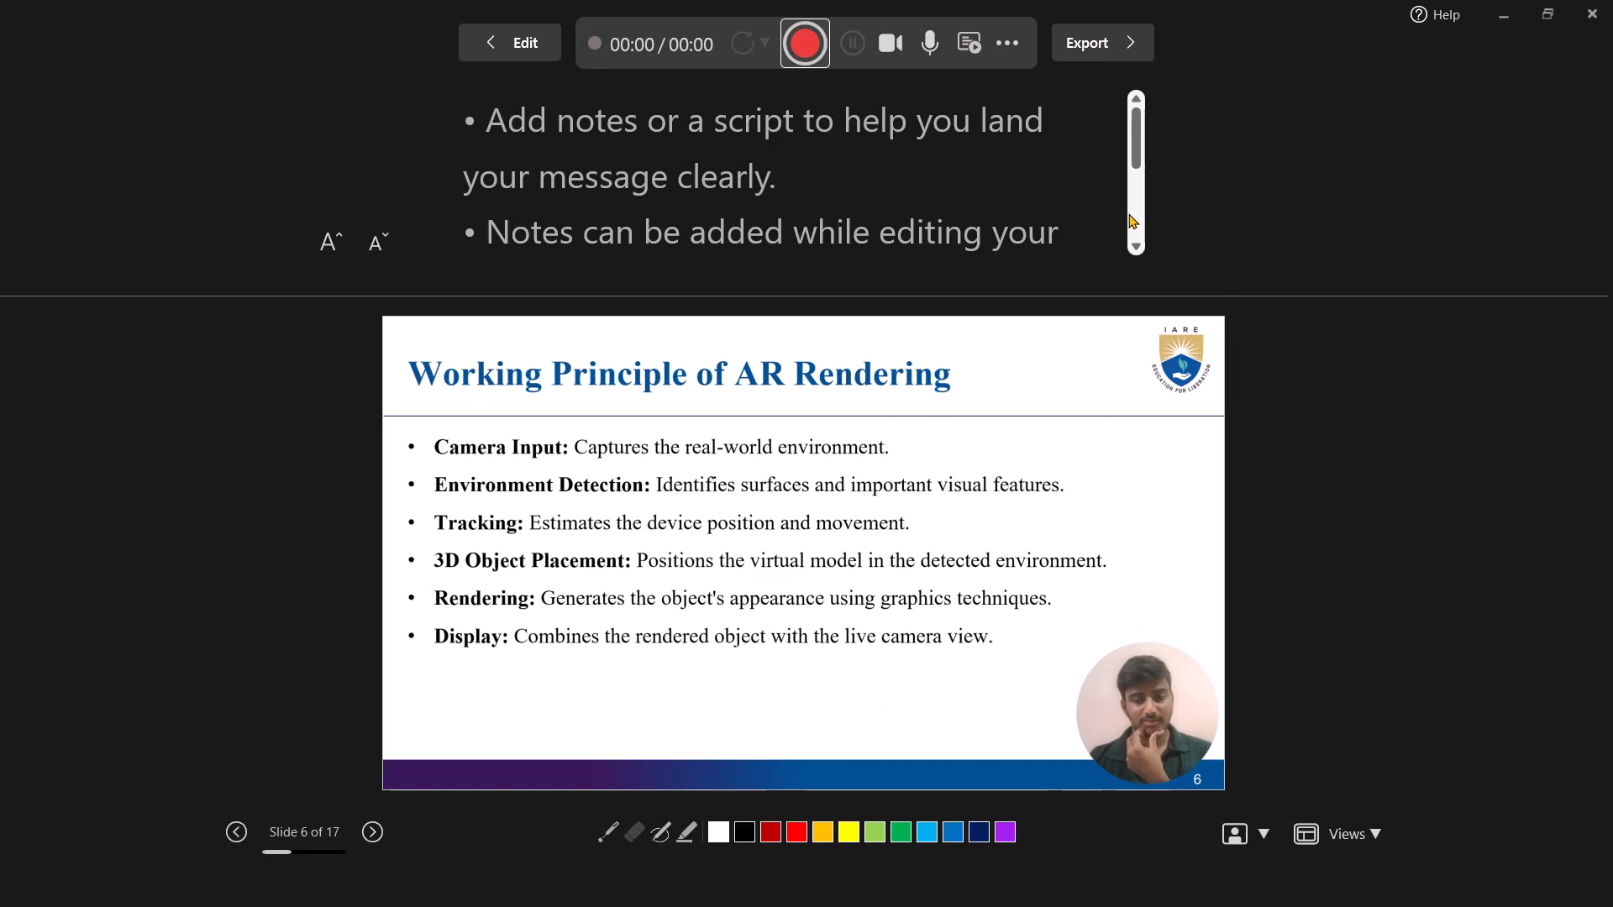
key("Right")
key("Right")
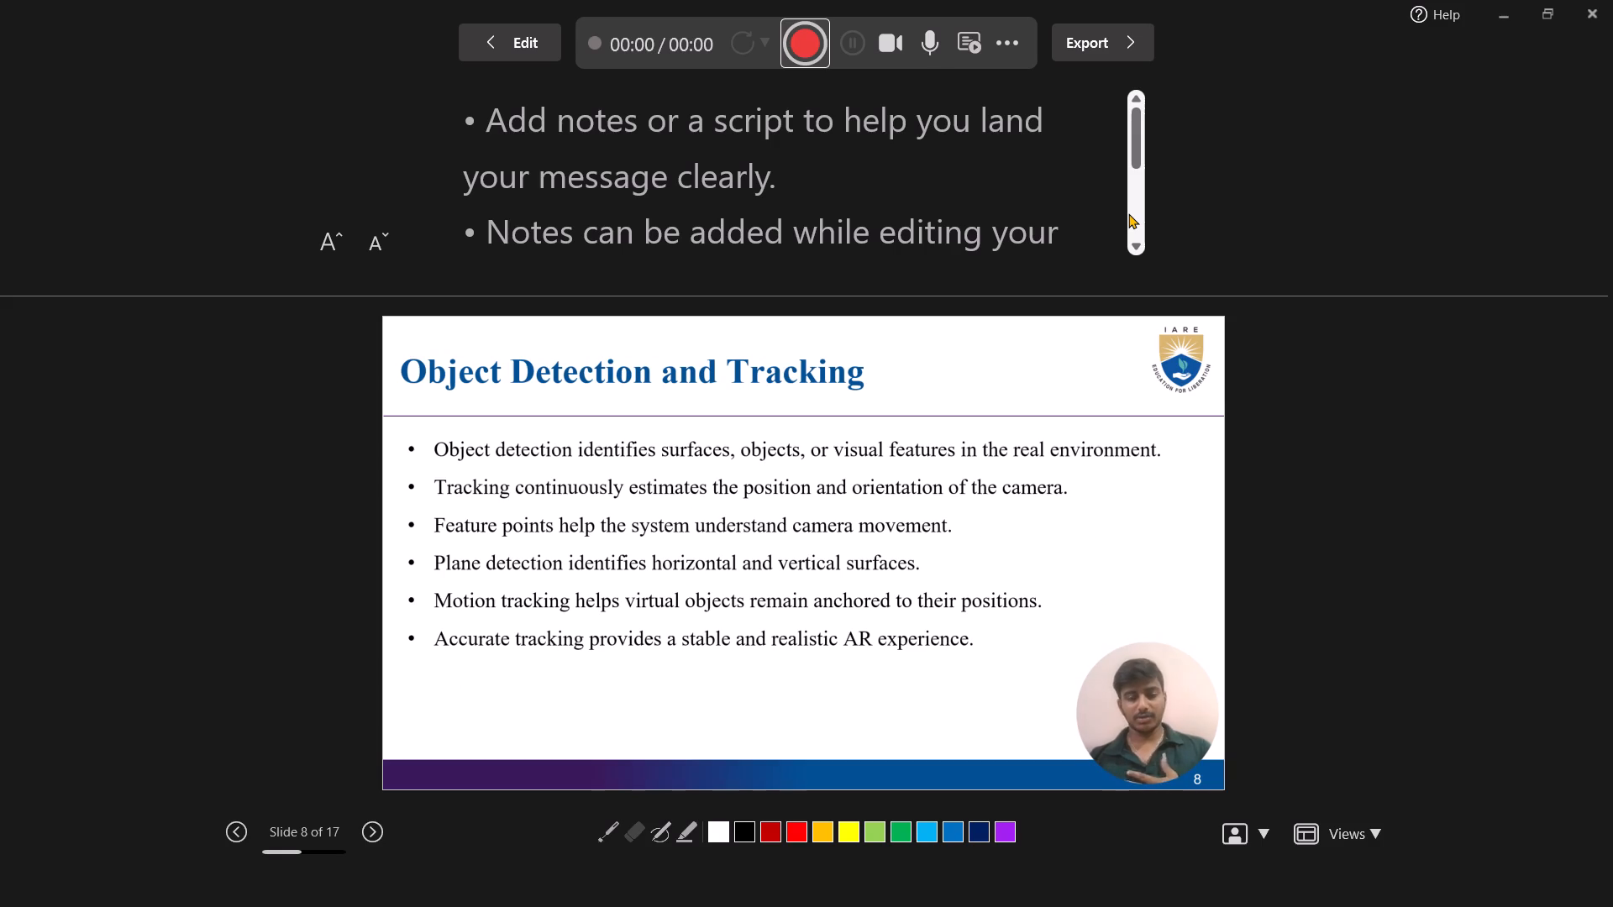
key("Right")
key("Right")
key("Right")
key("Right")
key("Right")
key("Right")
key("Right")
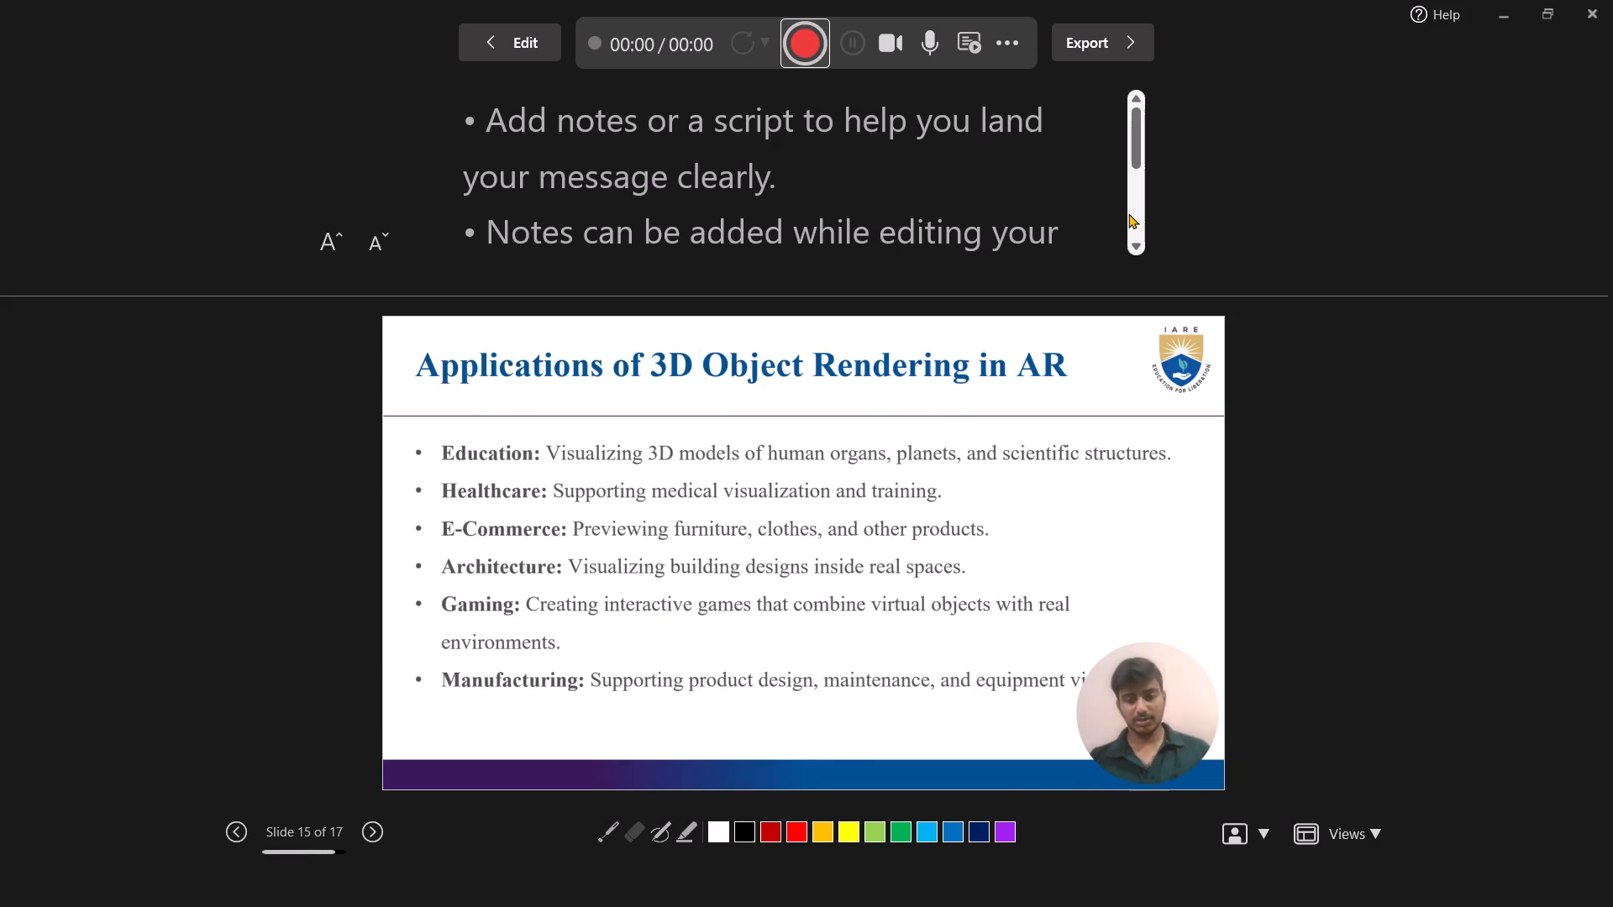
key("Right")
key("Right")
key("Right")
key("Left")
key("Left")
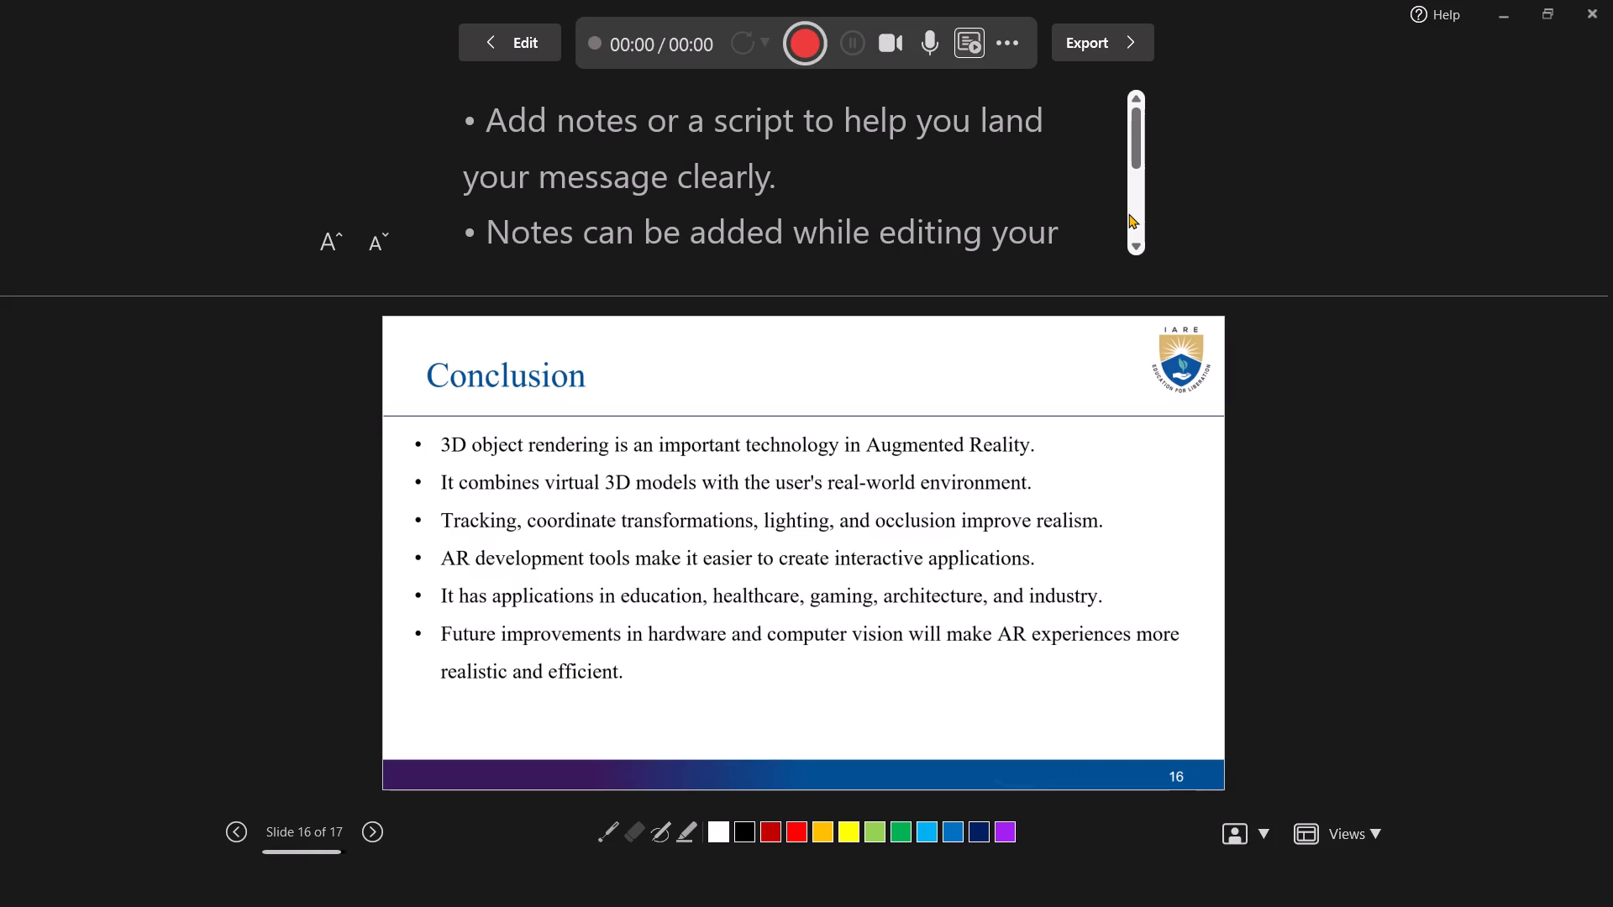
key("Left")
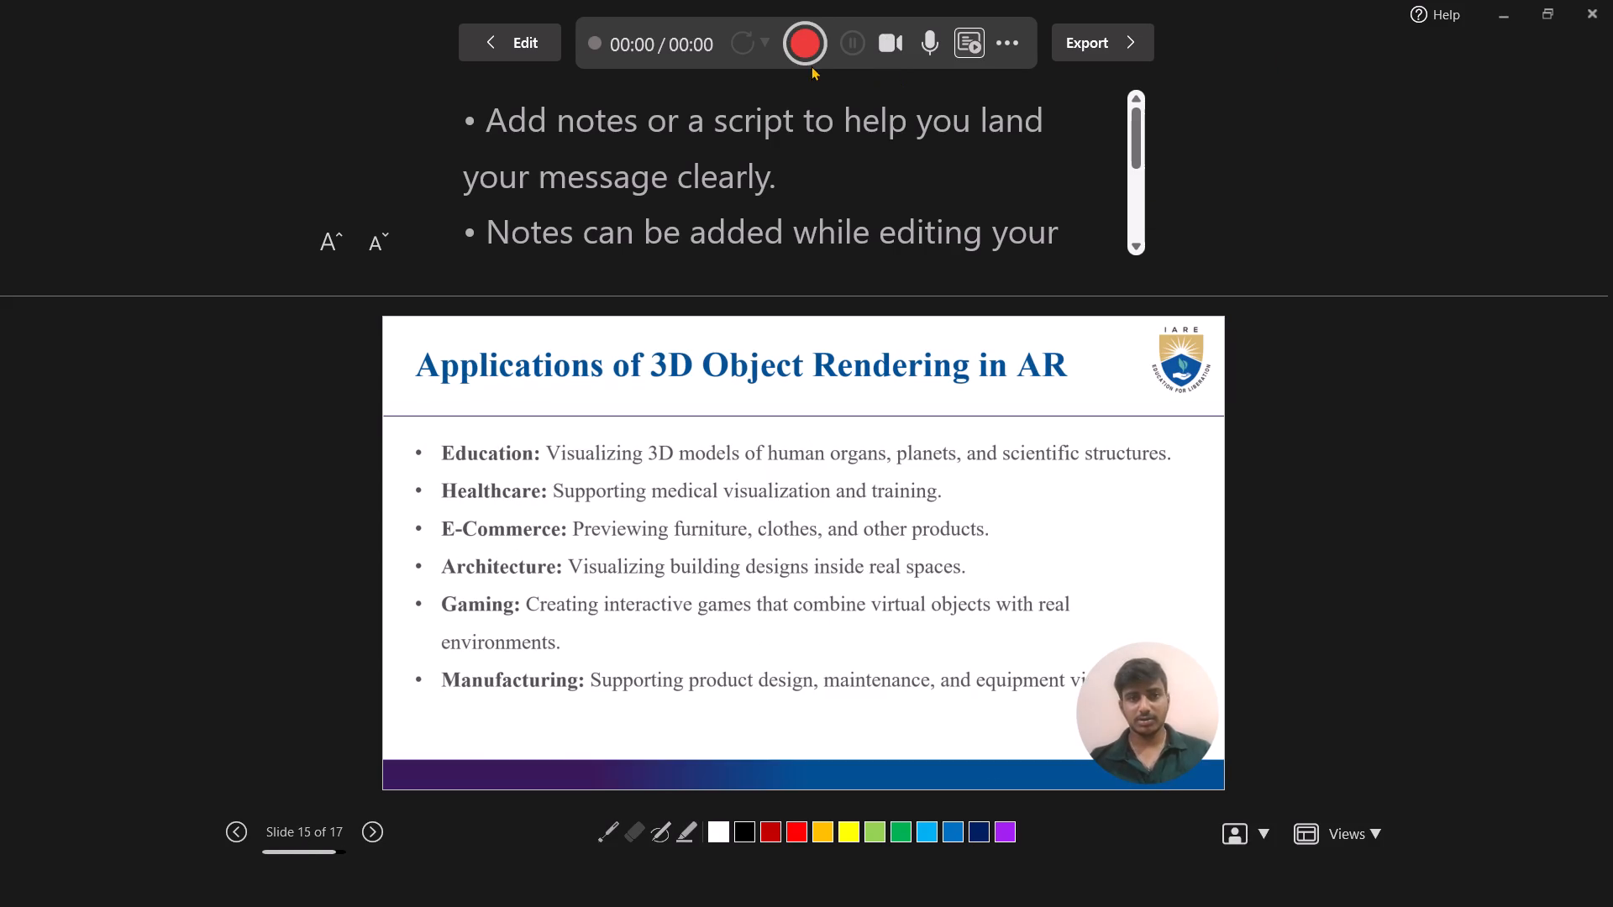
left_click(481, 49)
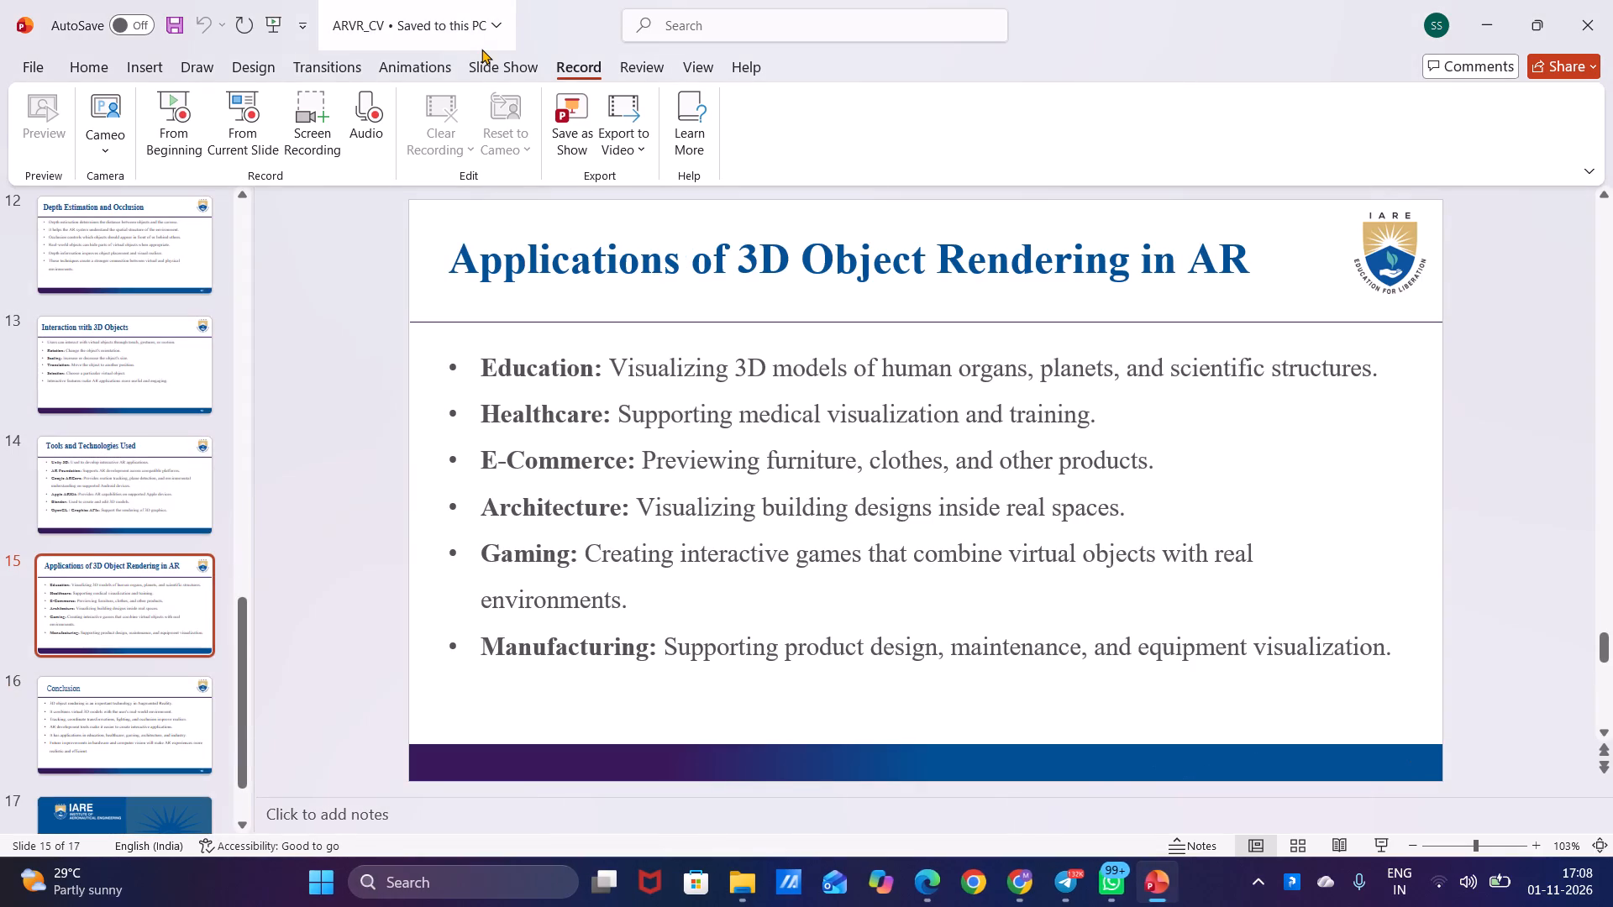
Insert a camera cameo on all slides of the presentation and dismiss the design suggestions.
left_click(111, 156)
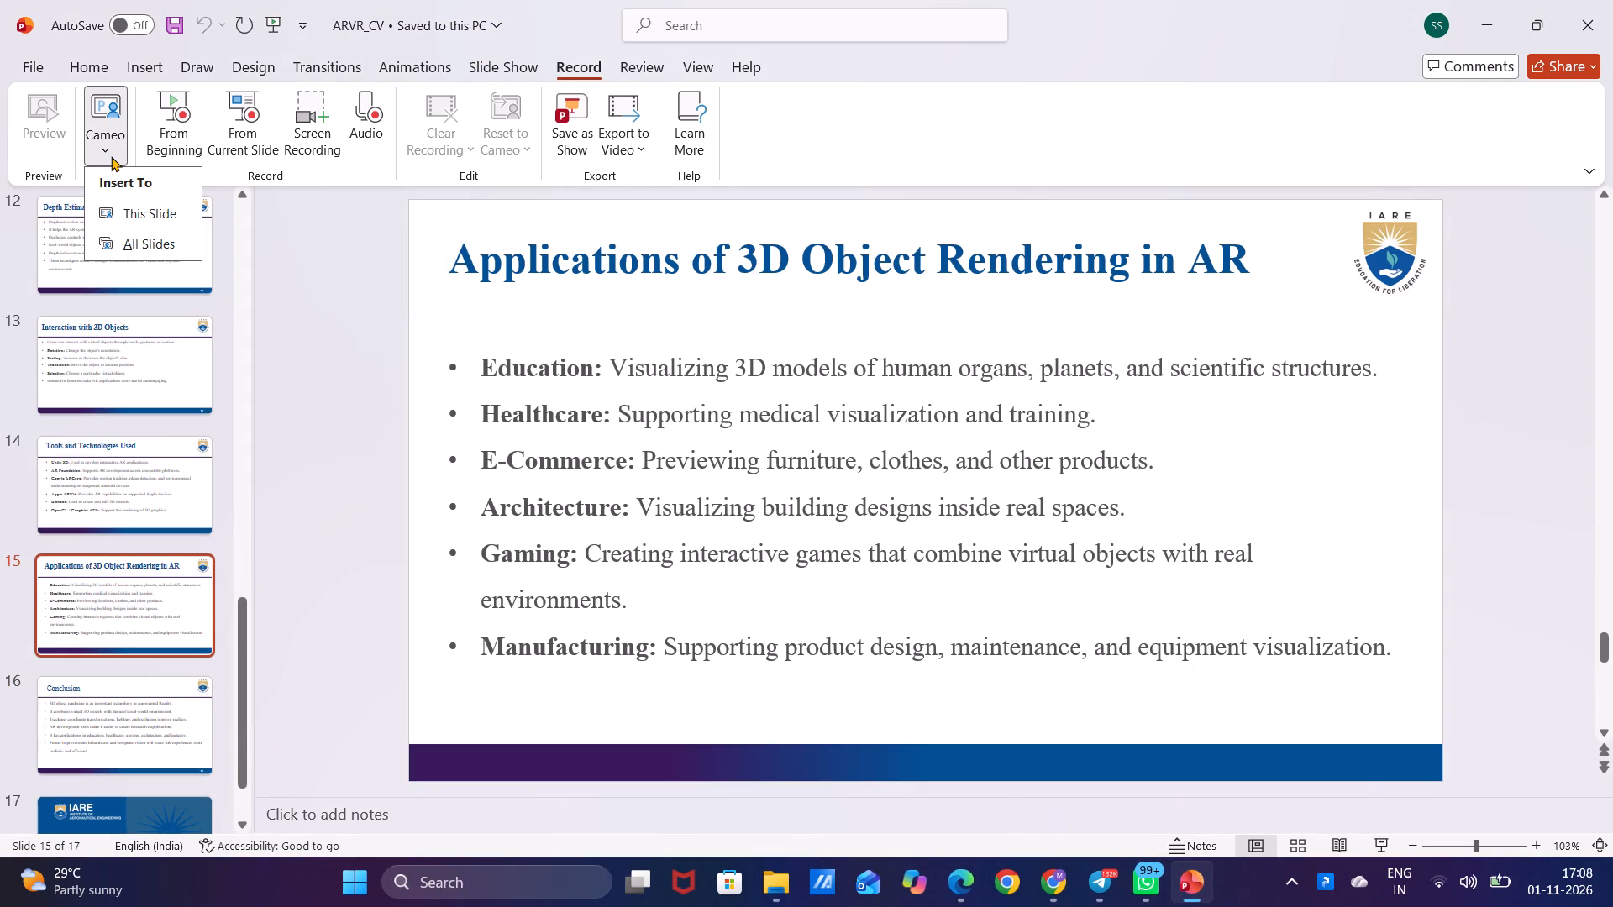
left_click(147, 241)
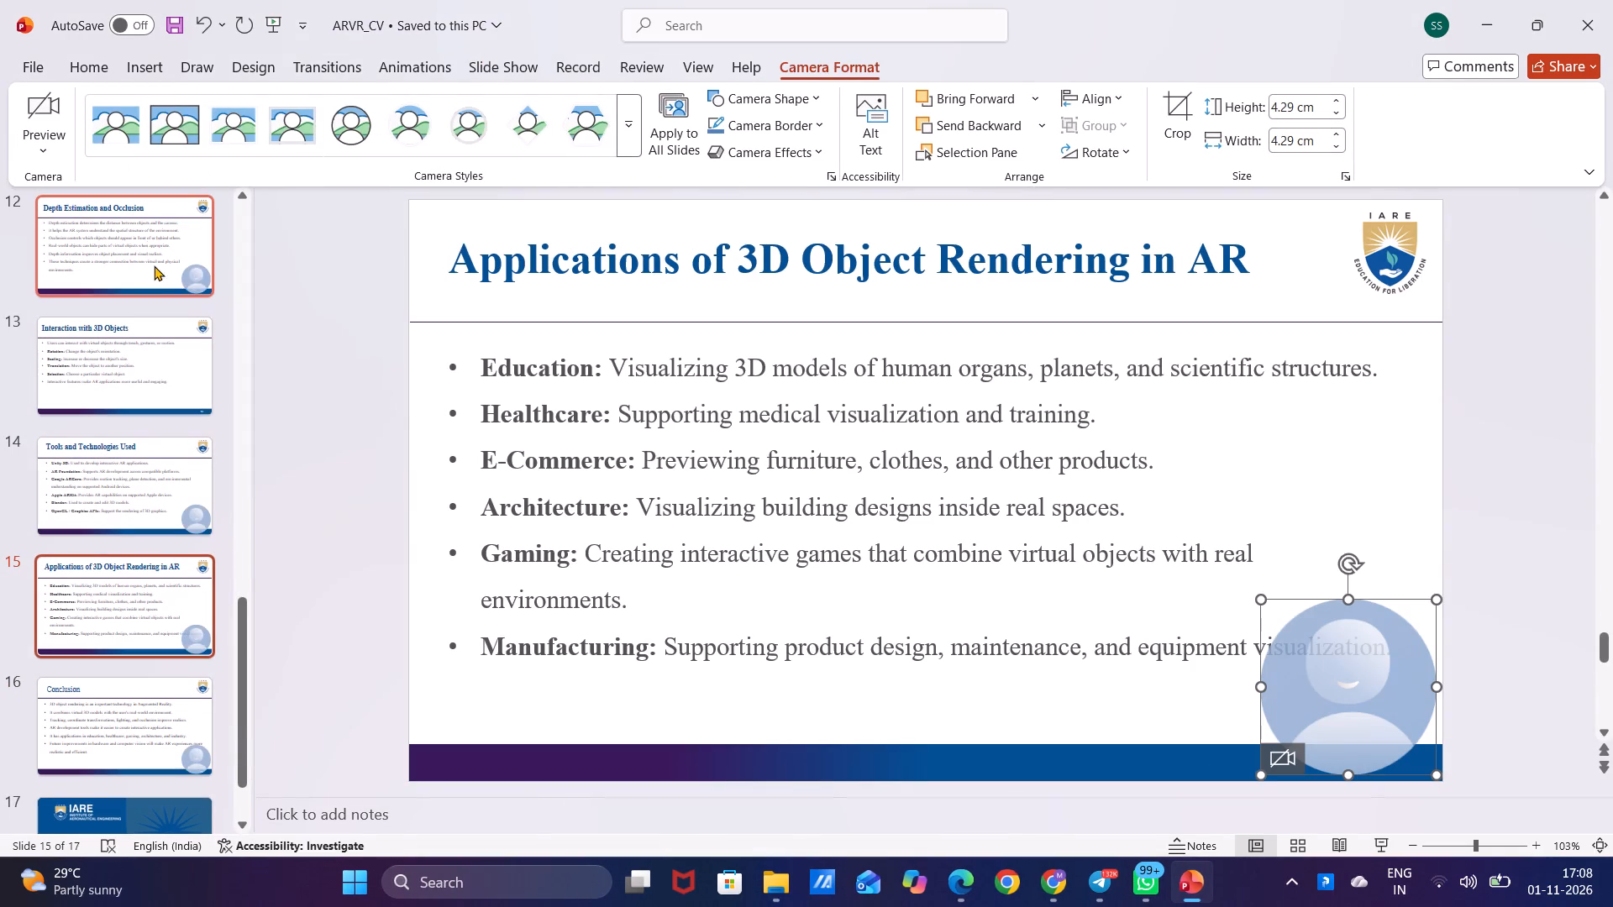
scroll(155, 272, "up", 4)
scroll(155, 272, "down", 2)
scroll(155, 272, "up", 3)
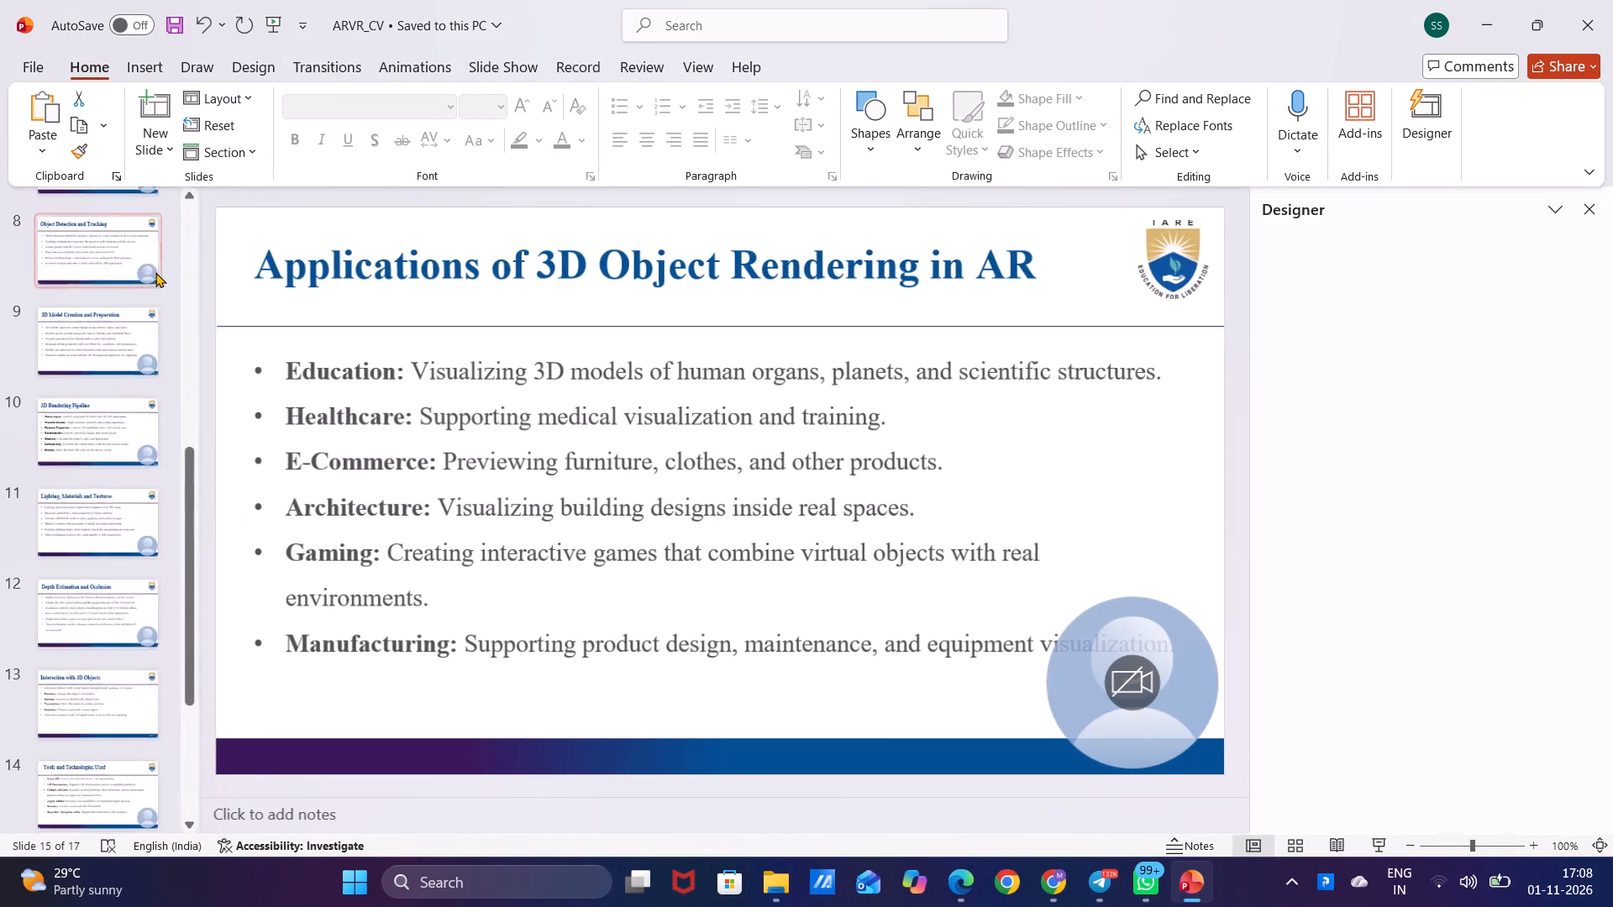
scroll(155, 272, "up", 20)
scroll(155, 272, "up", 3)
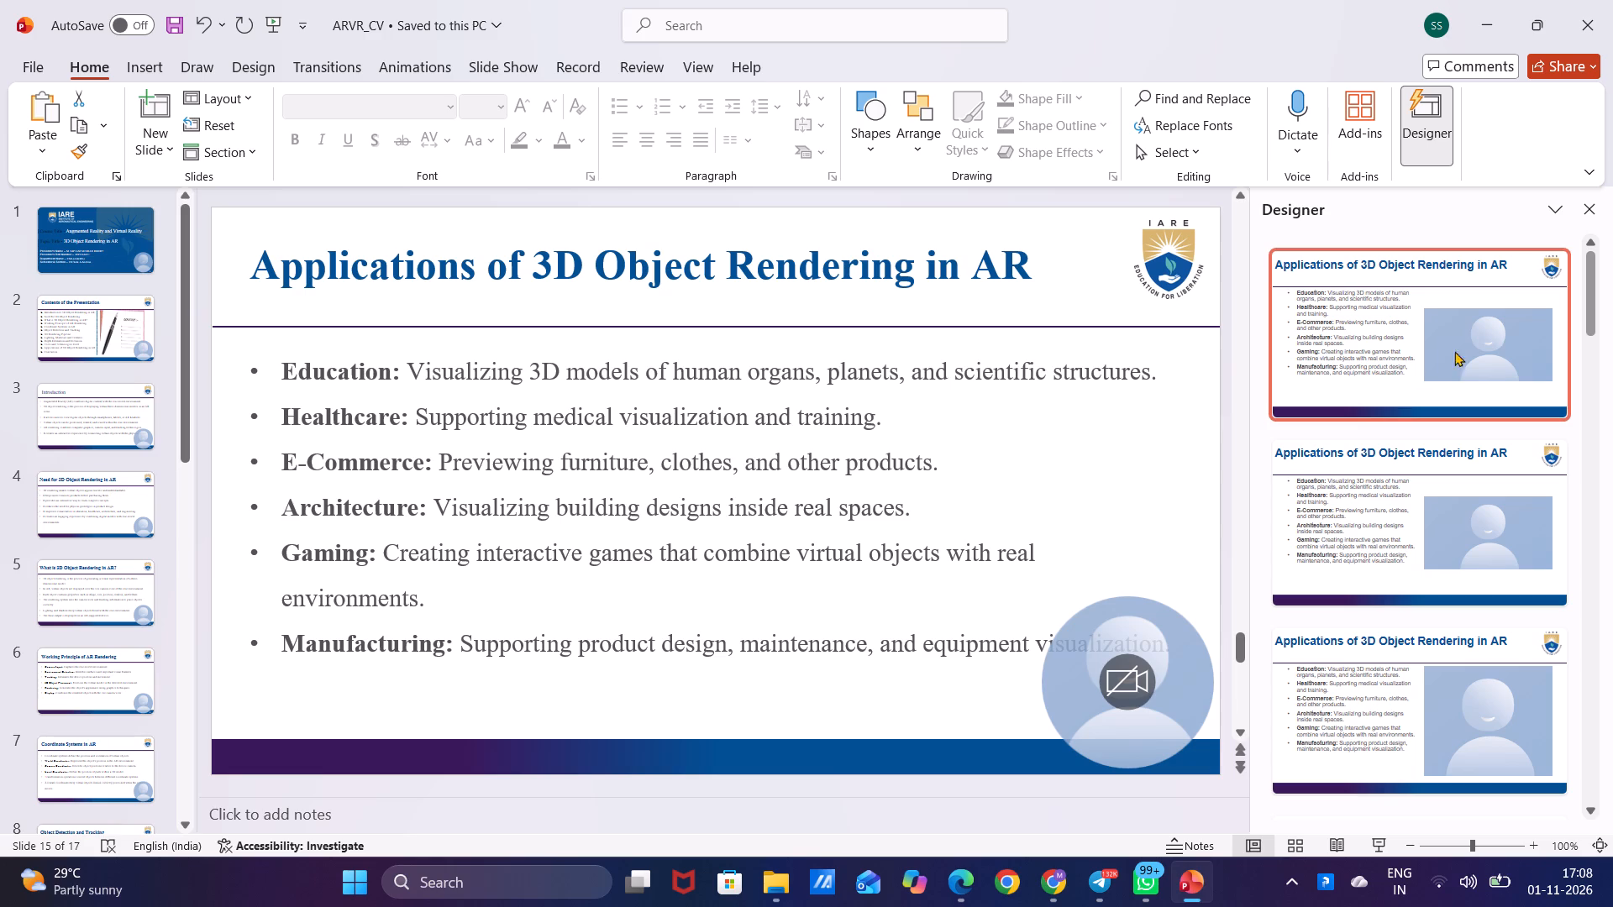
left_click(1589, 209)
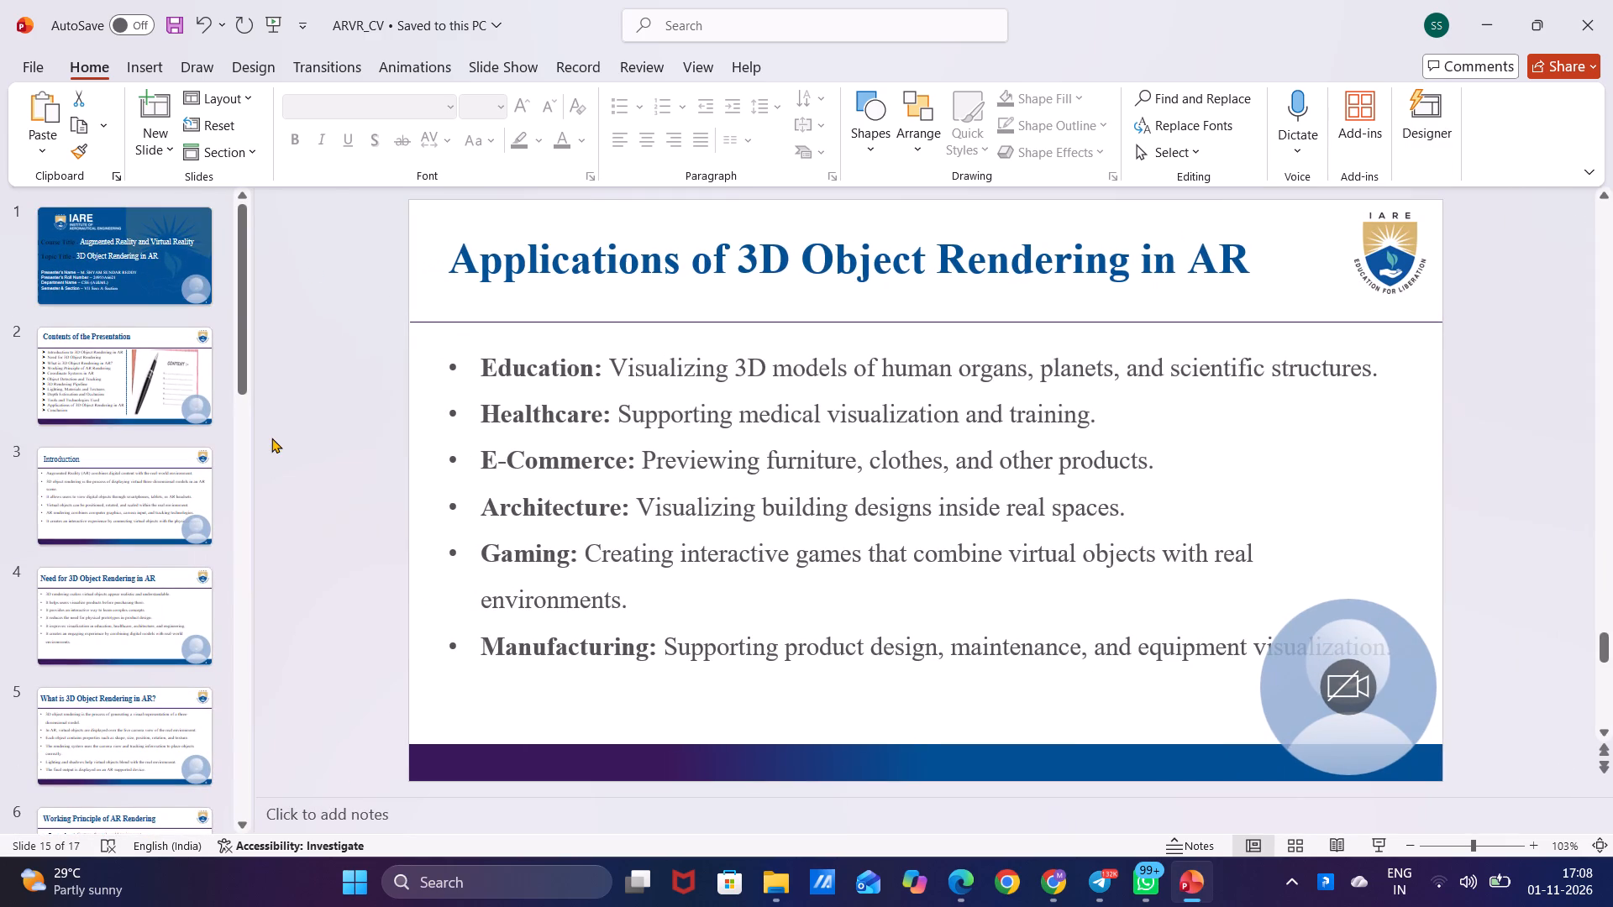
Shrink the cameo on the Introduction slide in height and width so it clears the last bullet's text.
left_click(130, 384)
left_click(166, 496)
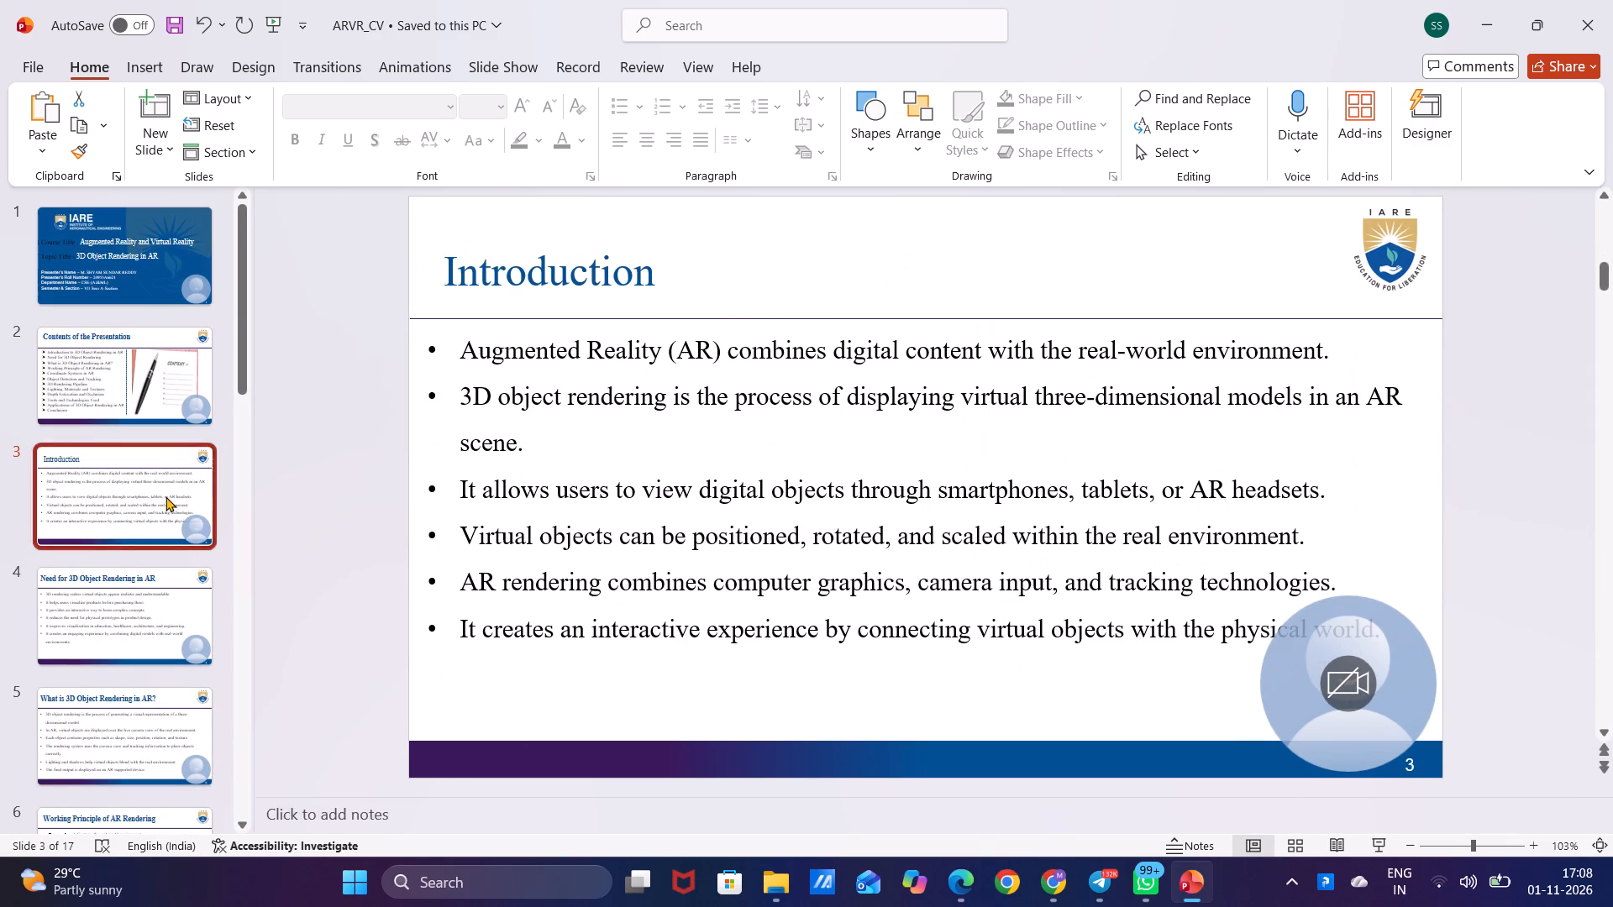
left_click(1335, 623)
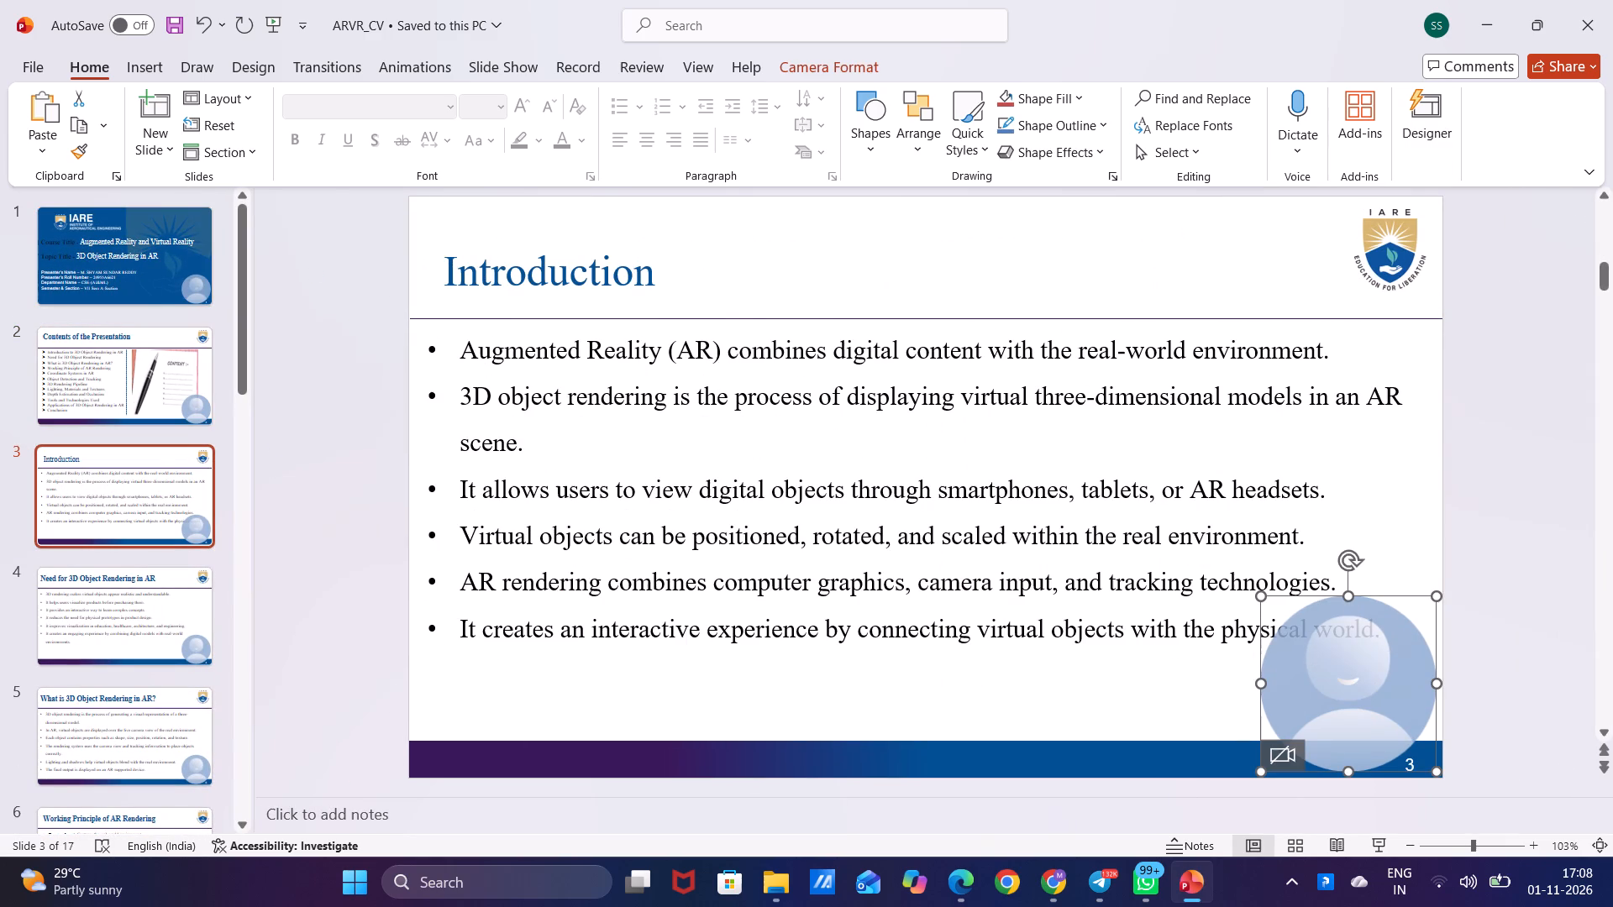
left_click_drag(1348, 594, 1347, 650)
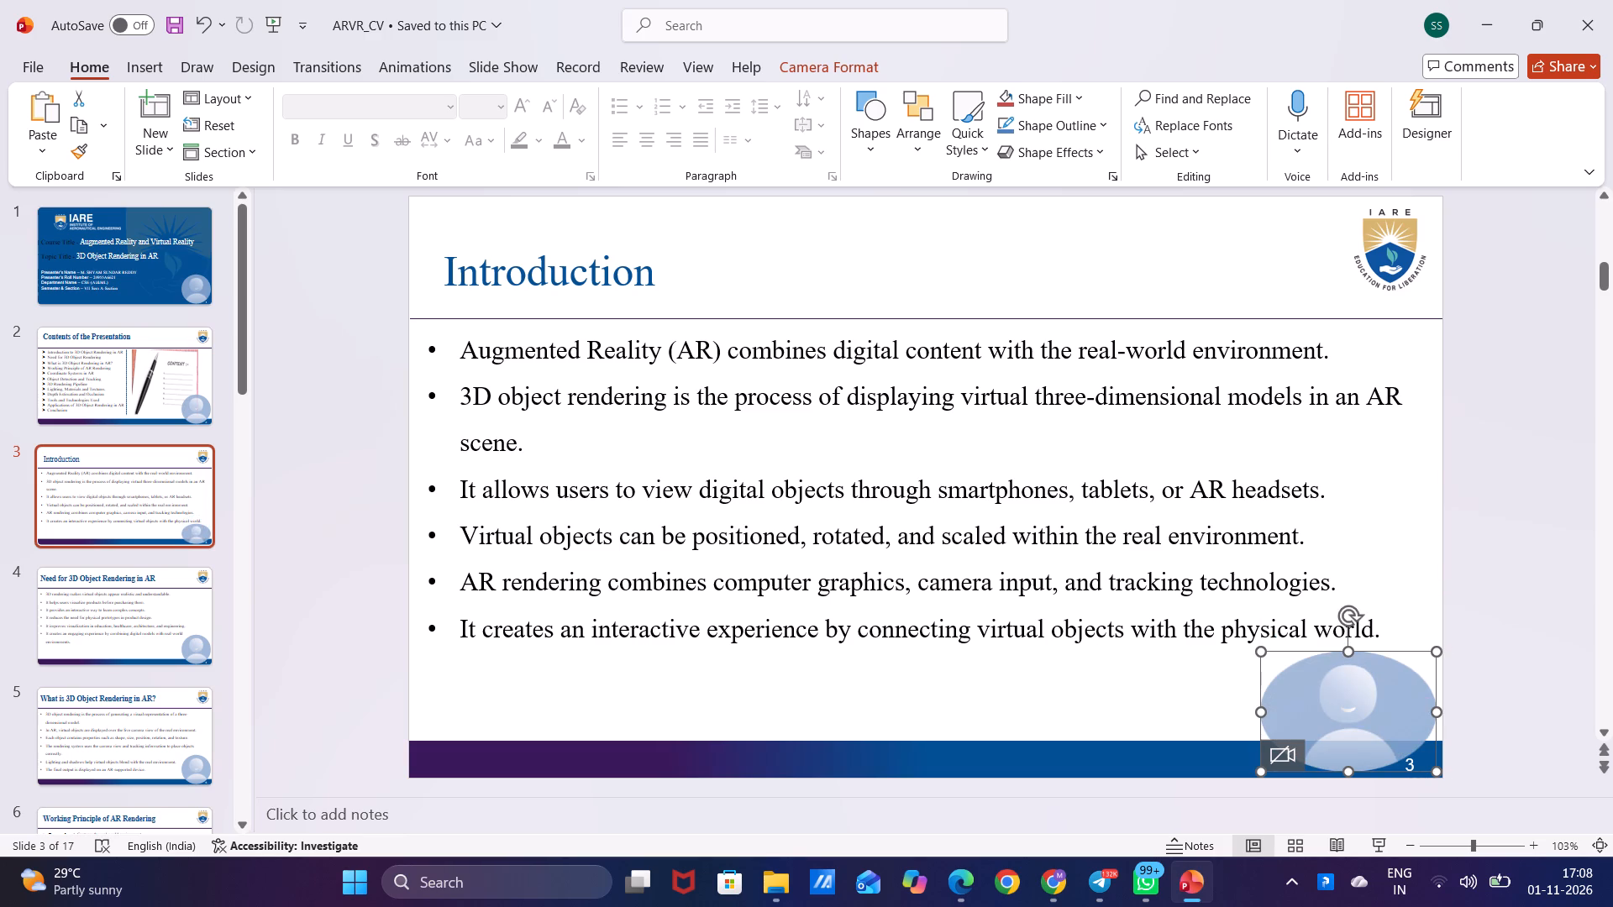
left_click_drag(1260, 709, 1304, 712)
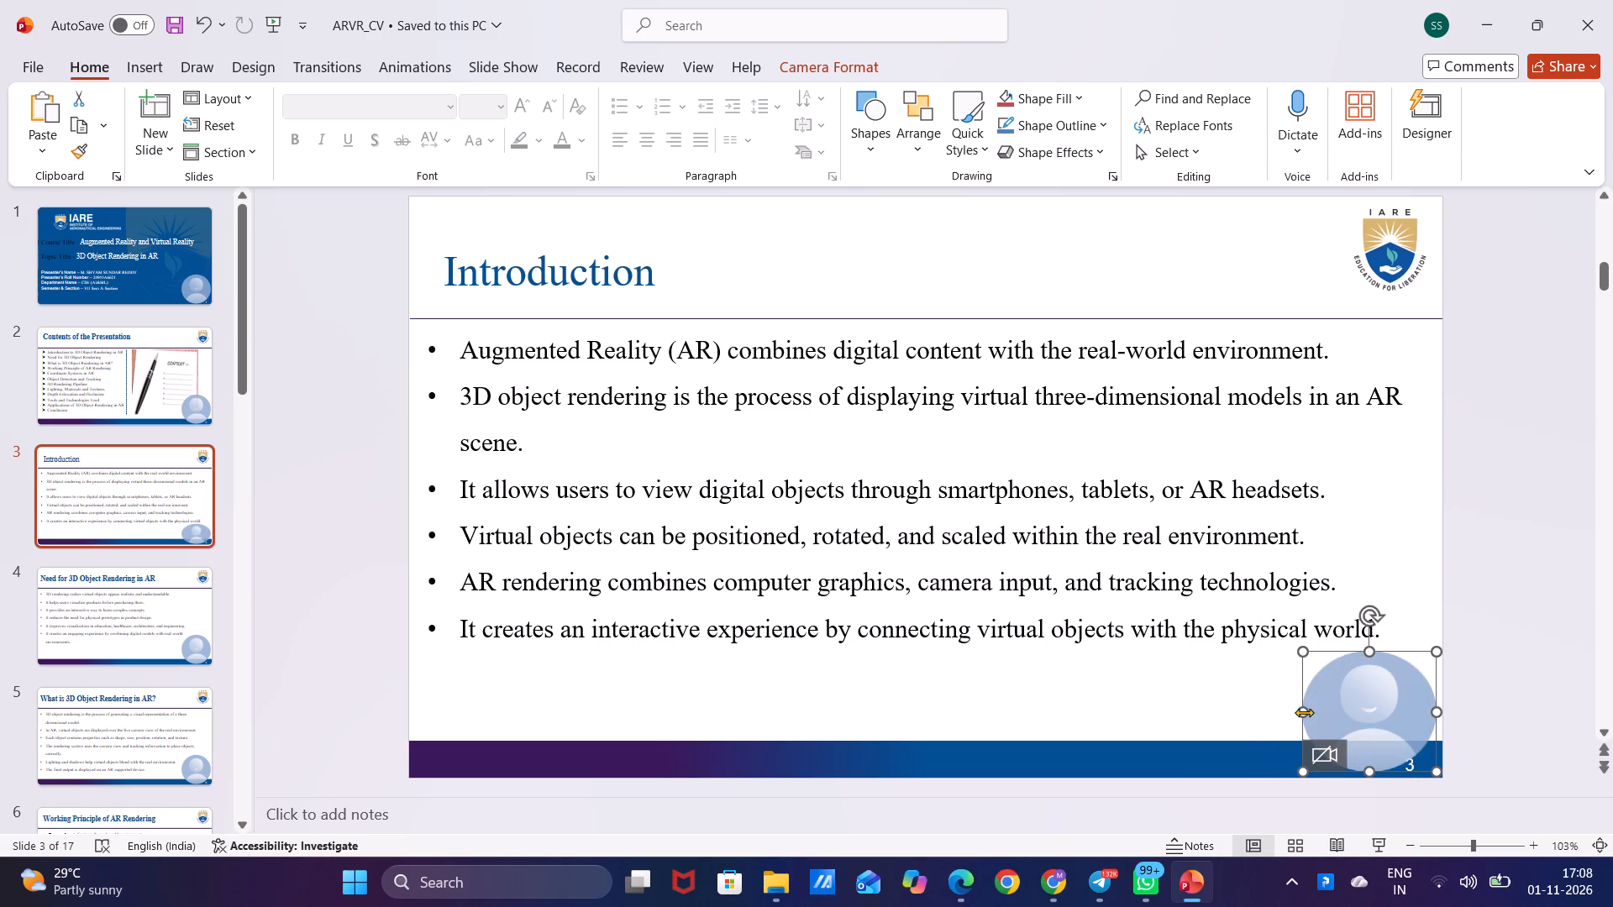
Shrink the cameo on the Coordinate Systems in AR slide in height and width so it clears the last bullet's text.
left_click(159, 595)
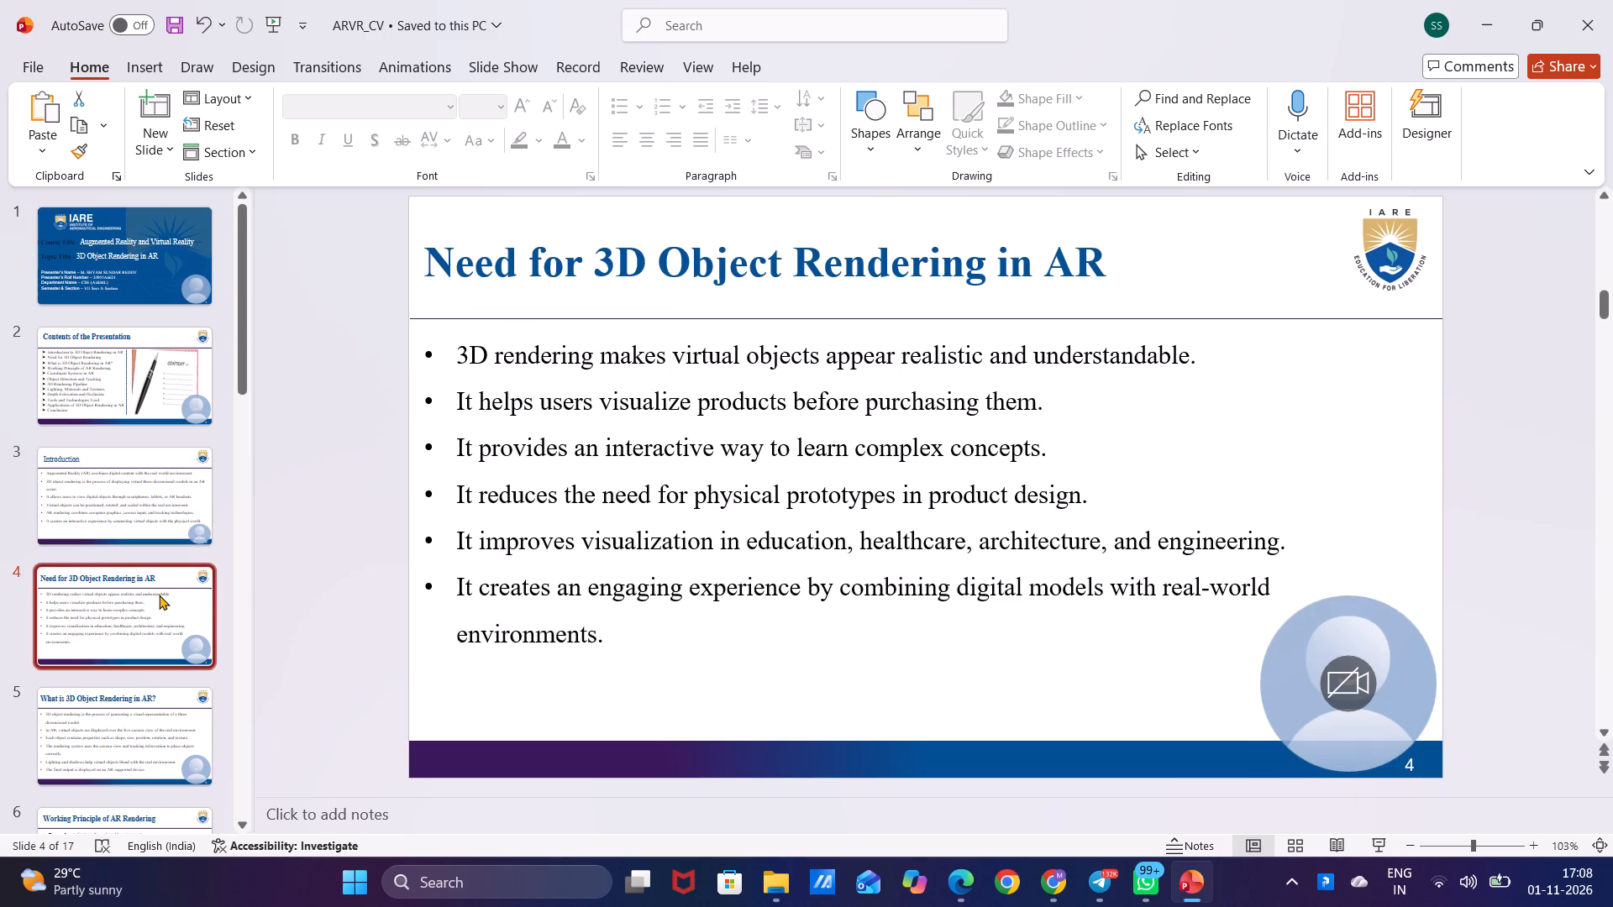
left_click(181, 753)
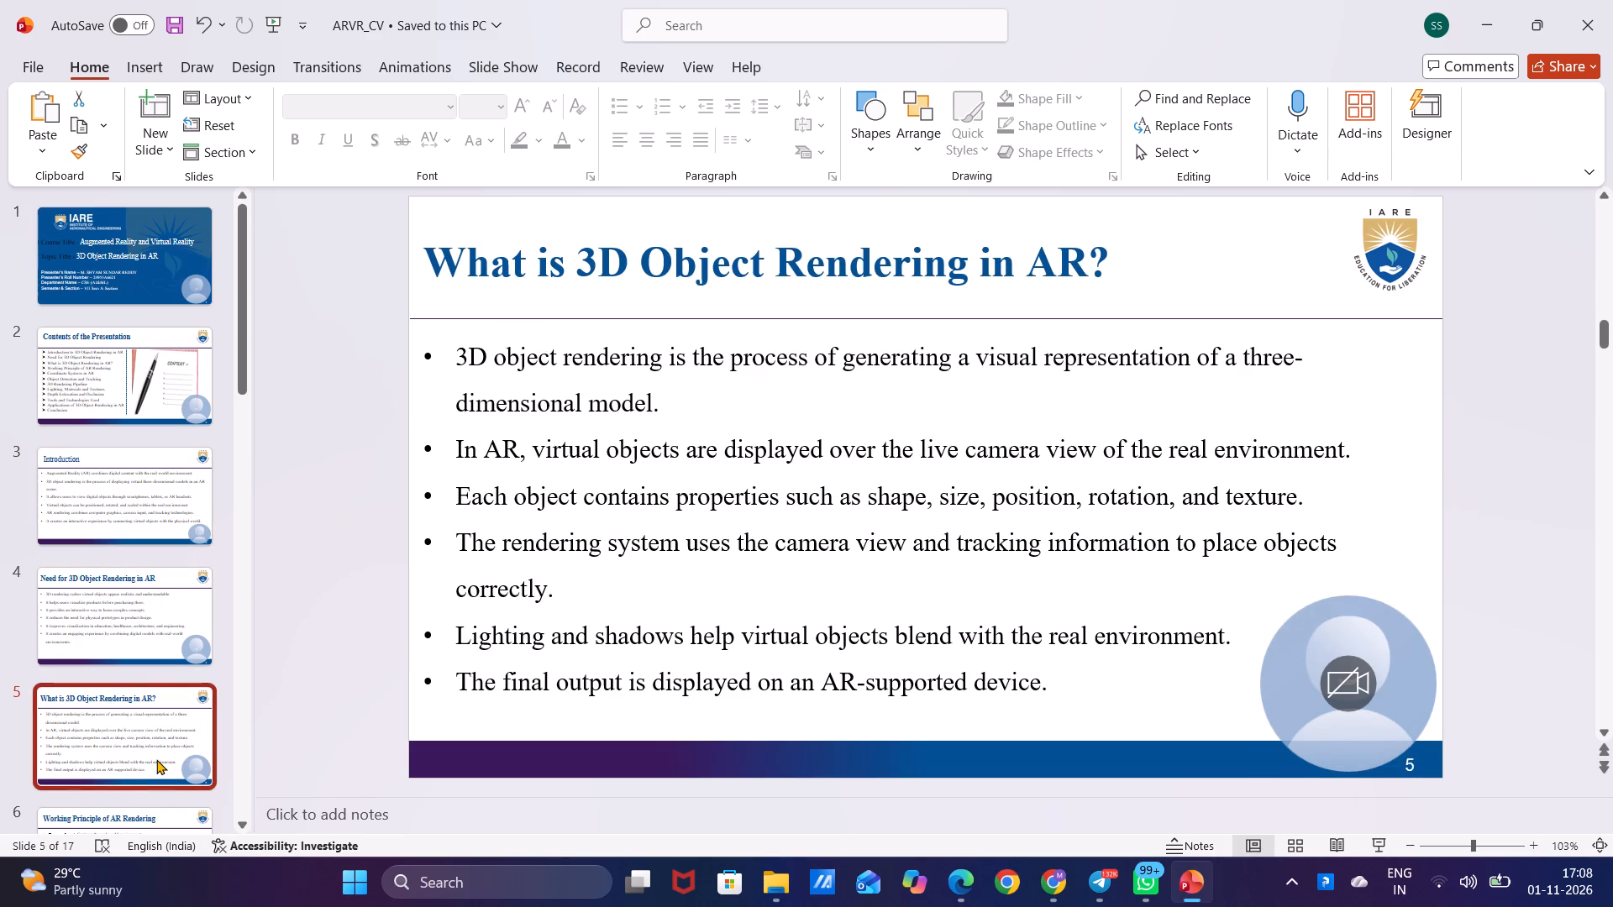
scroll(156, 759, "down", 1)
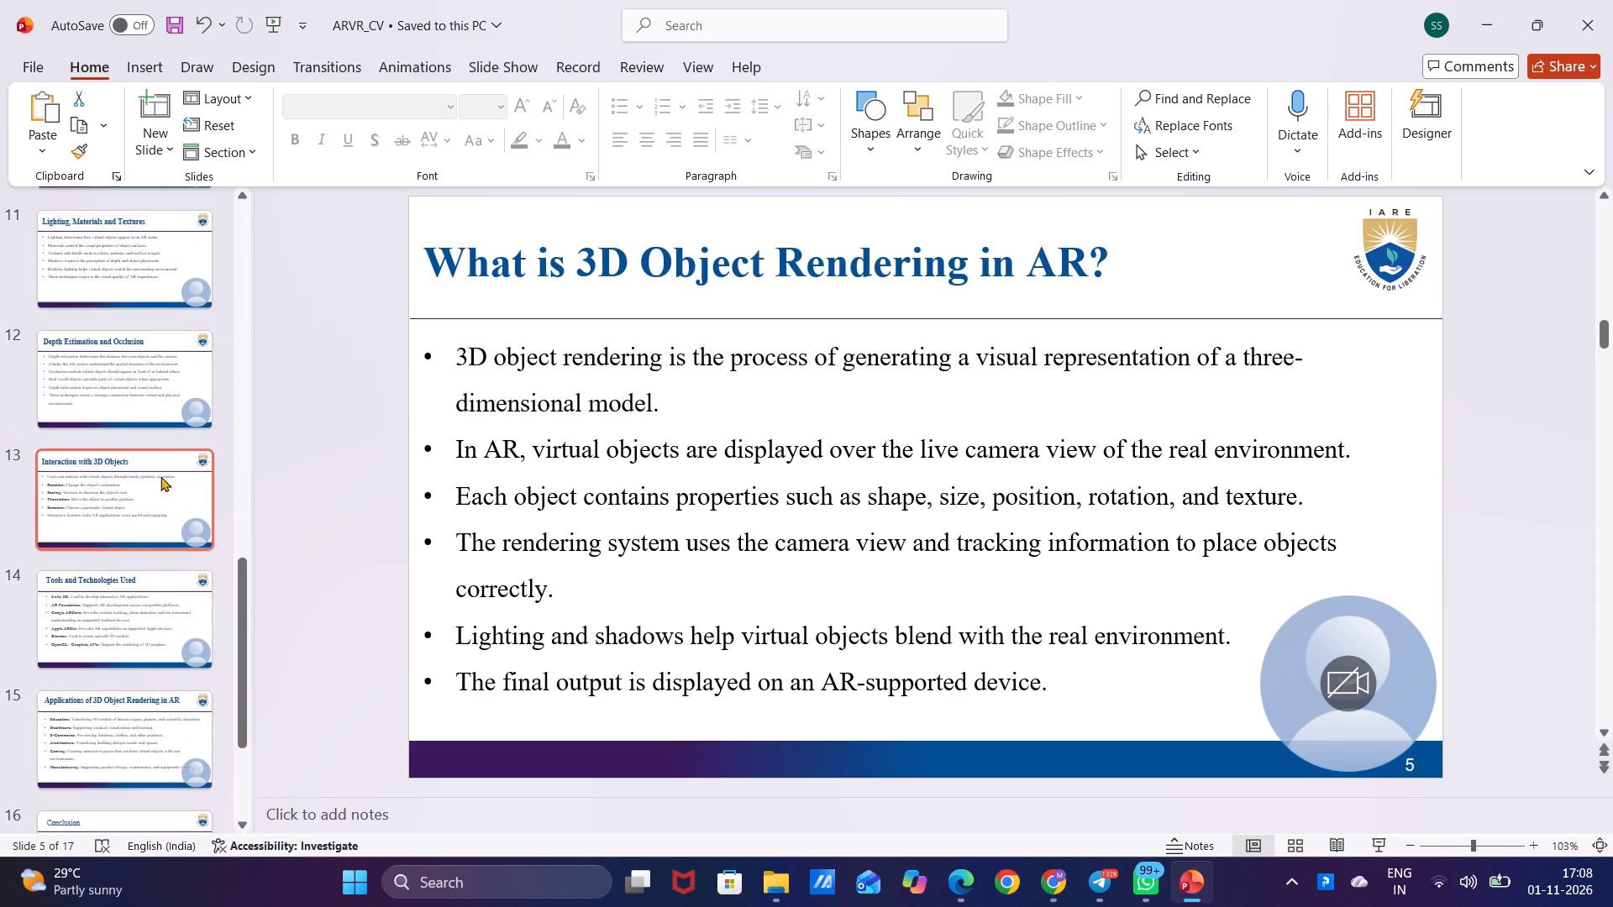
scroll(156, 362, "up", 1)
left_click(153, 276)
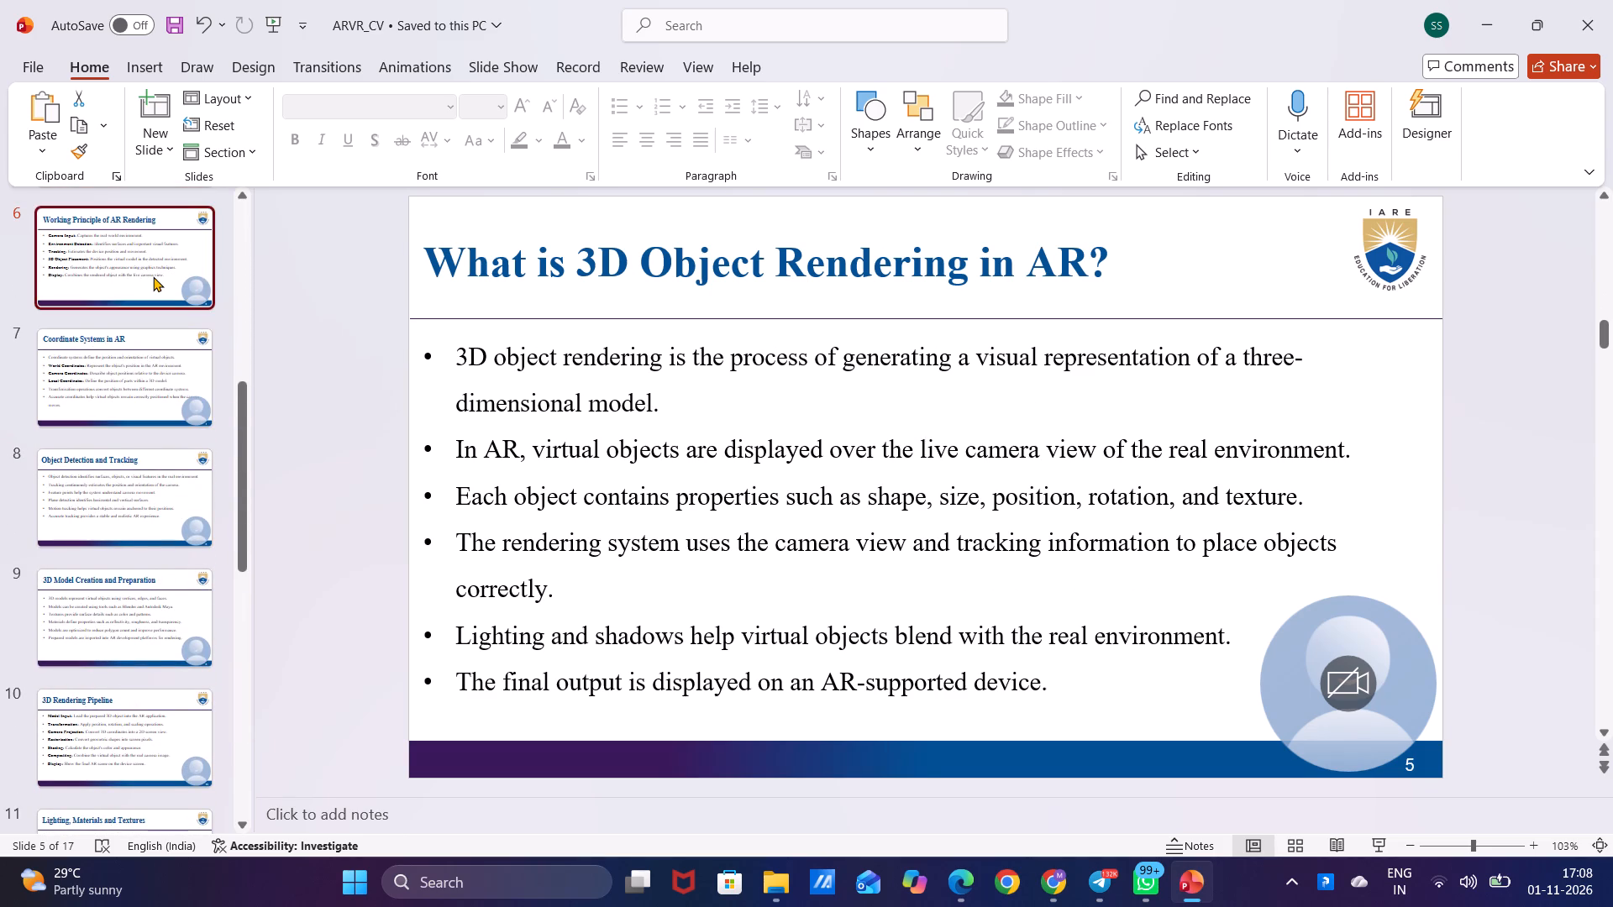
left_click(141, 370)
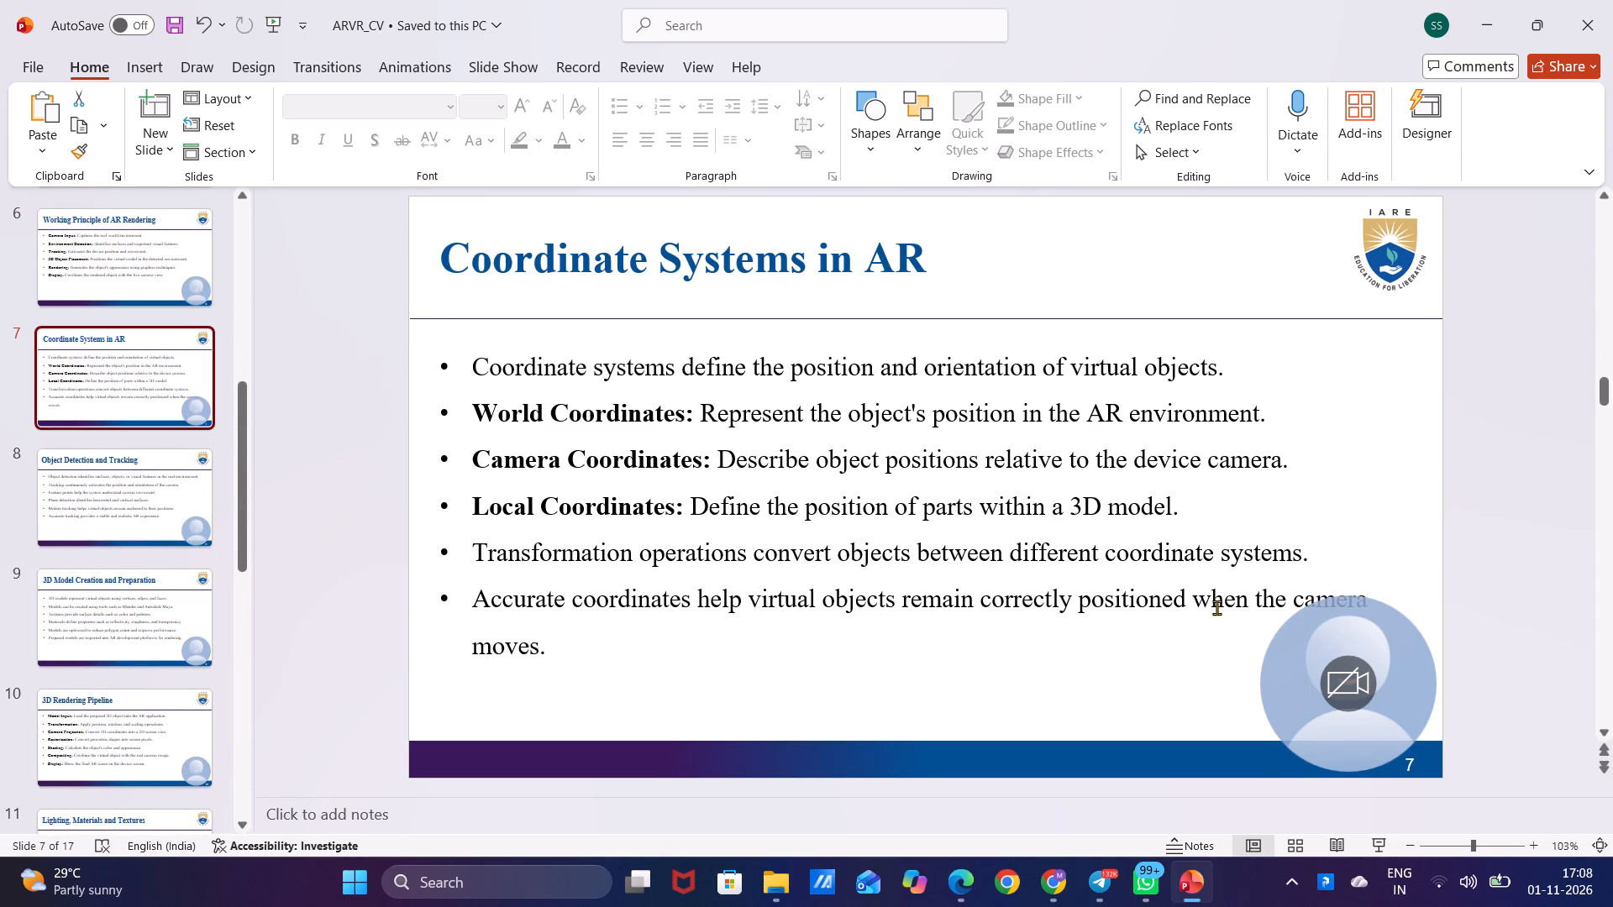
left_click(1318, 637)
left_click_drag(1349, 591, 1348, 619)
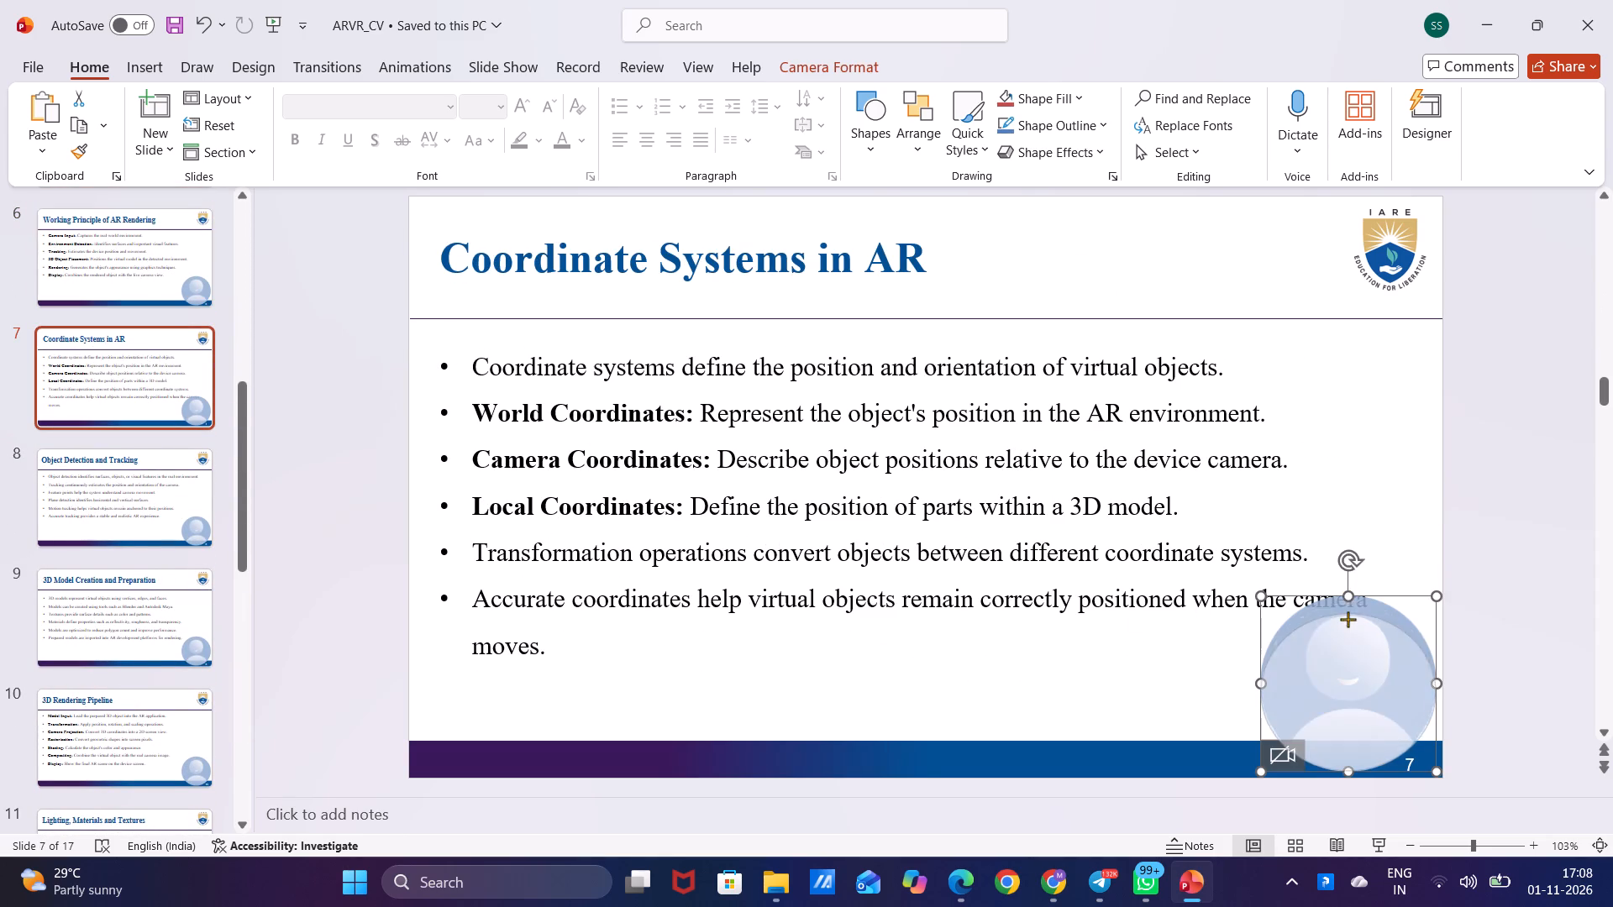
left_click_drag(1348, 619, 1348, 621)
left_click_drag(1262, 700, 1290, 698)
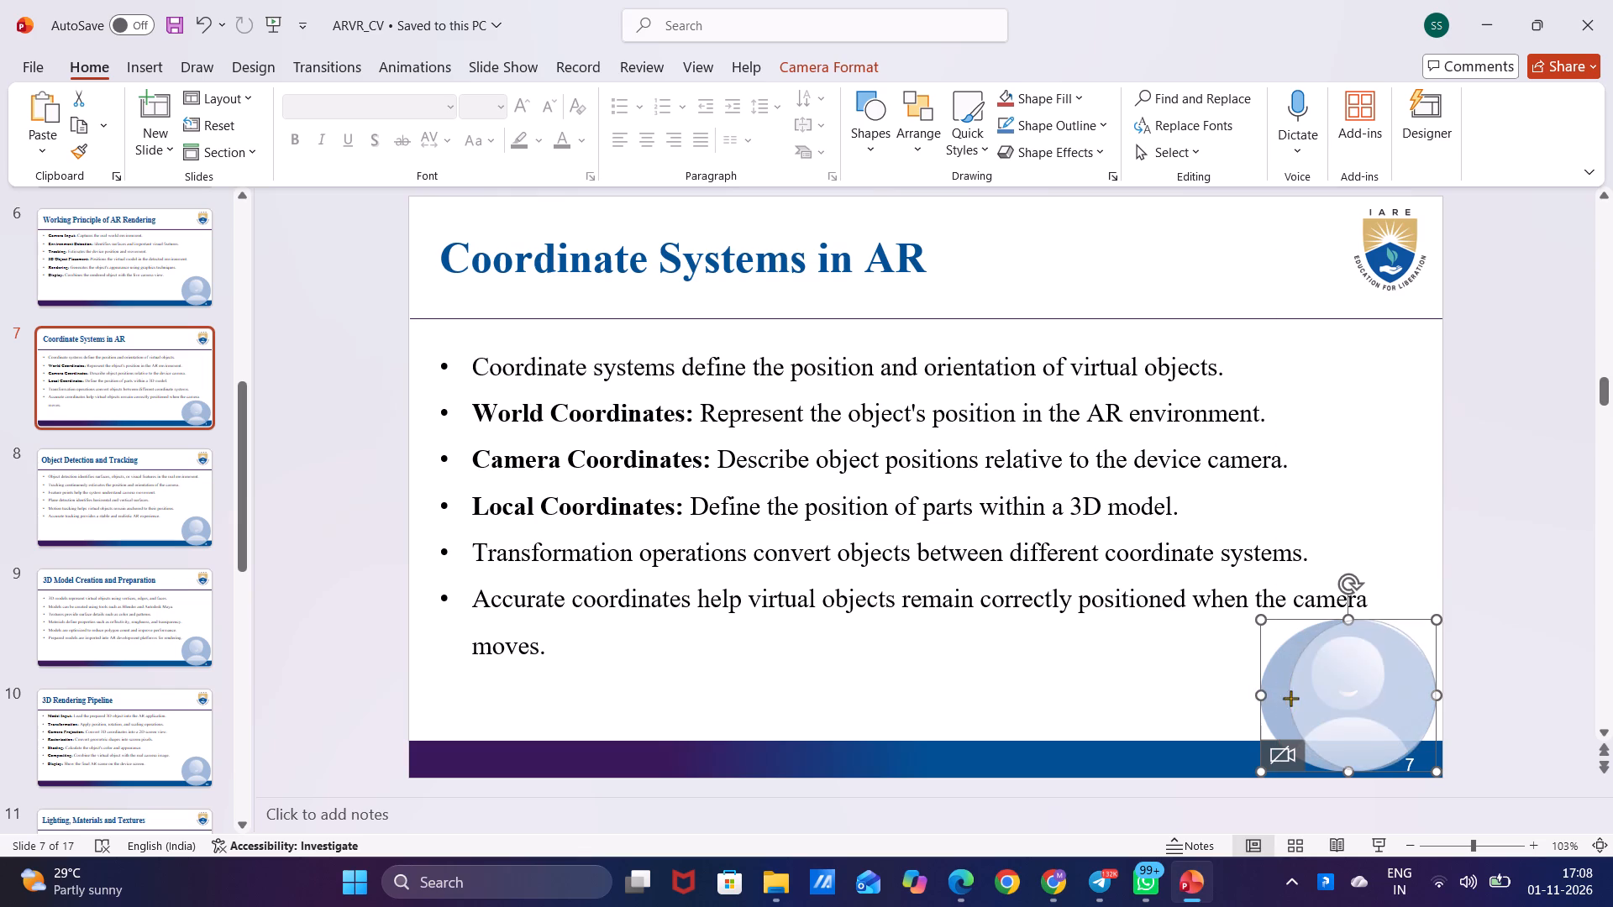
left_click_drag(1290, 698, 1293, 698)
Check the cameo's placement against the text on the slides from Object Detection and Tracking through Tools and Technologies Used.
left_click(151, 501)
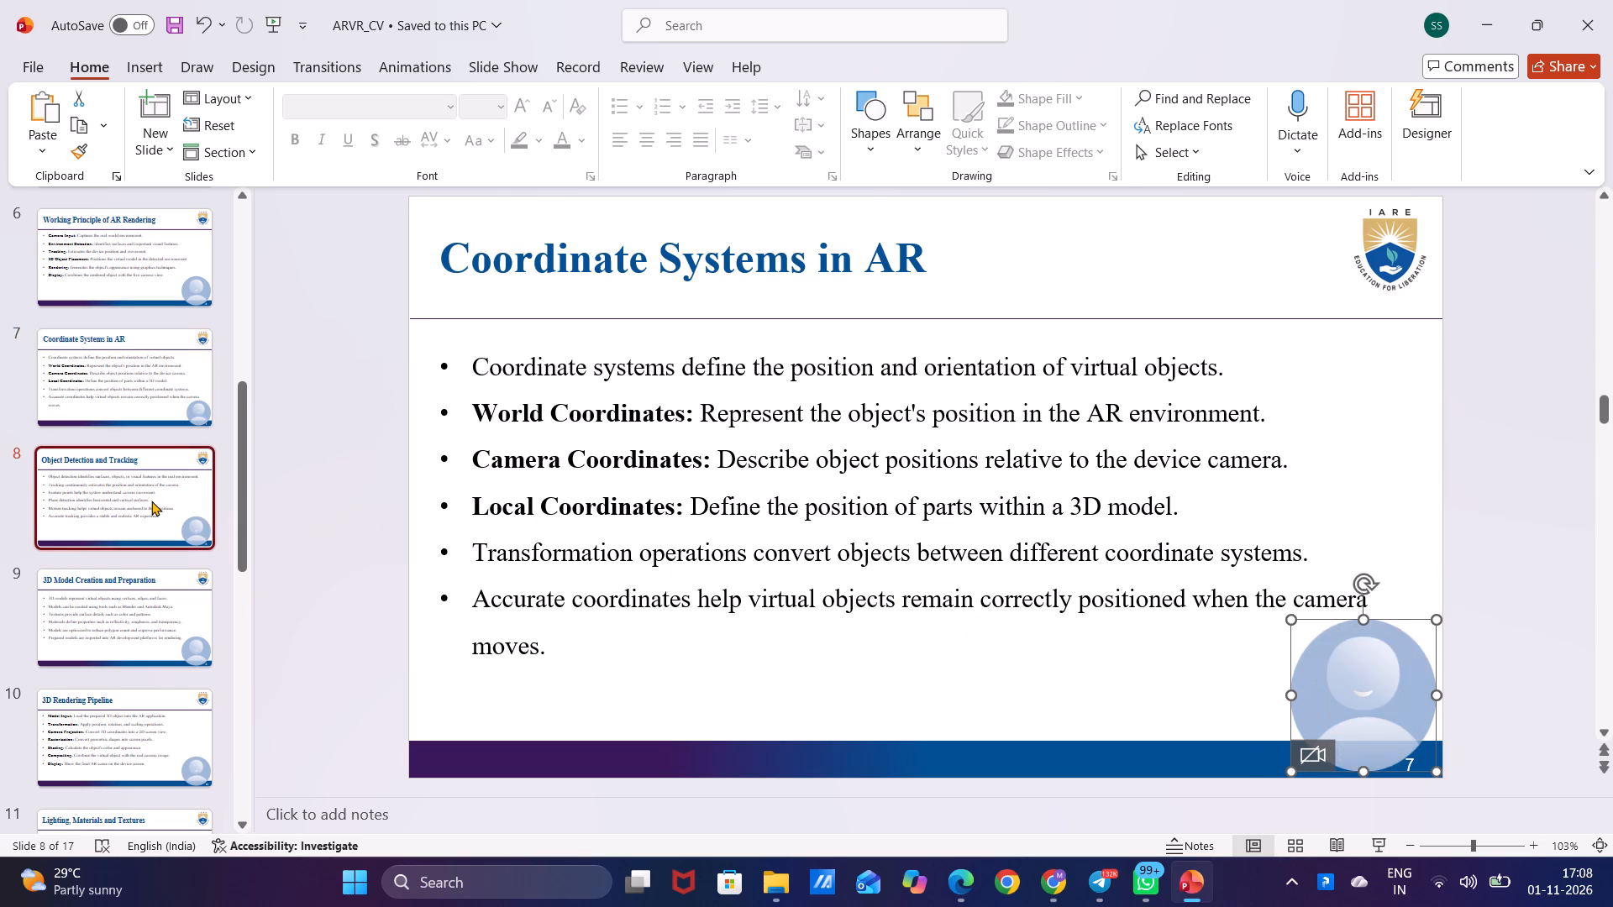
left_click(151, 588)
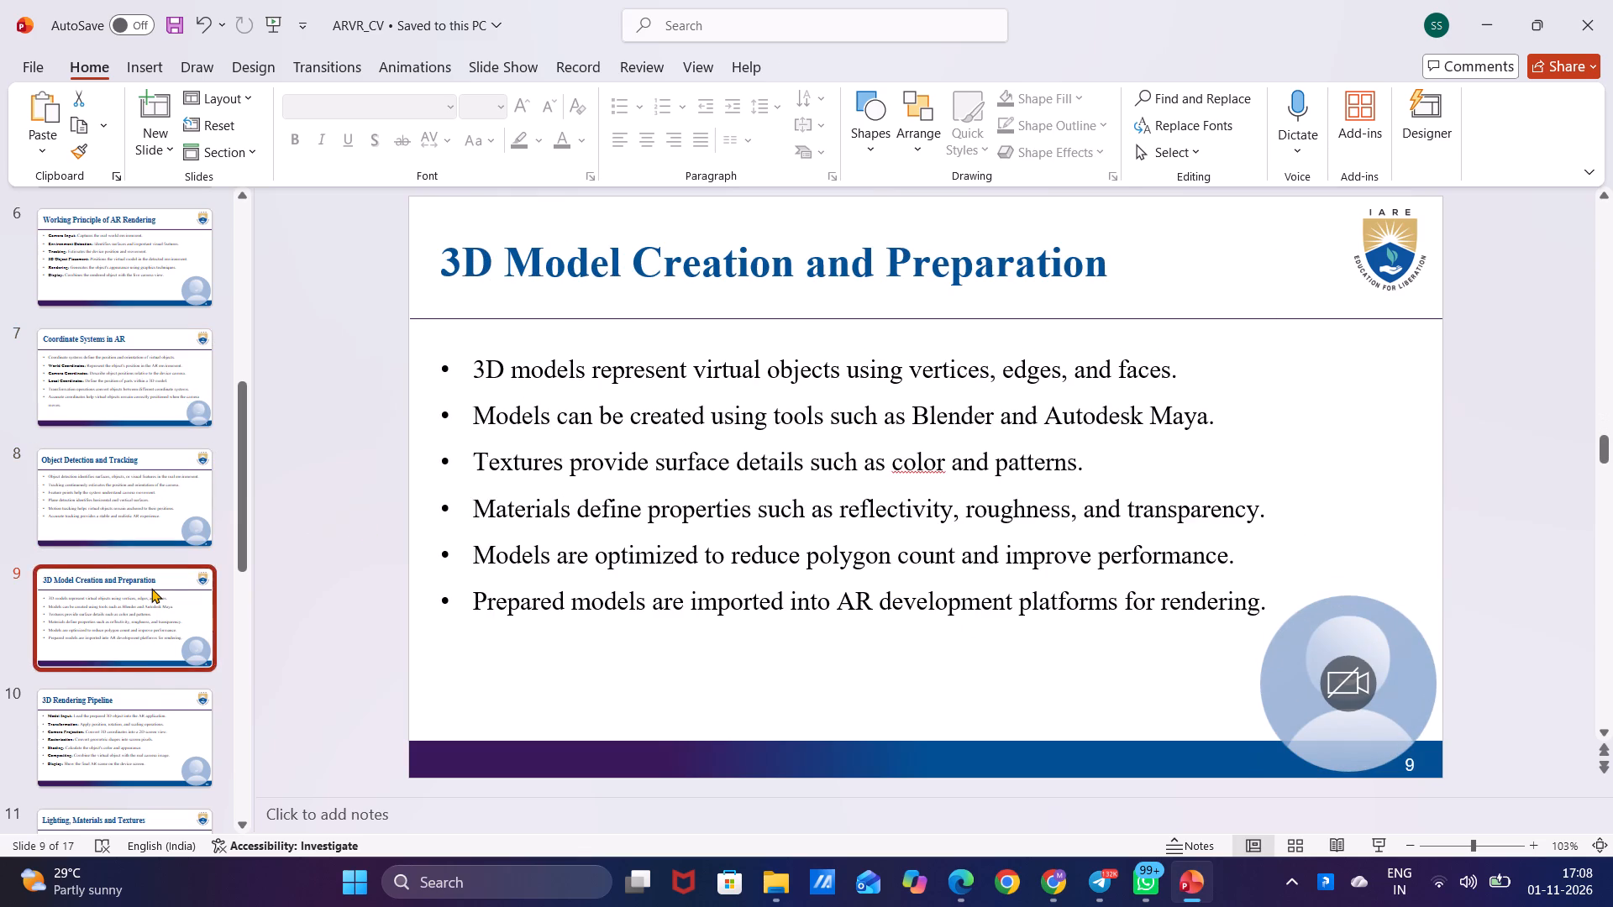
left_click(134, 739)
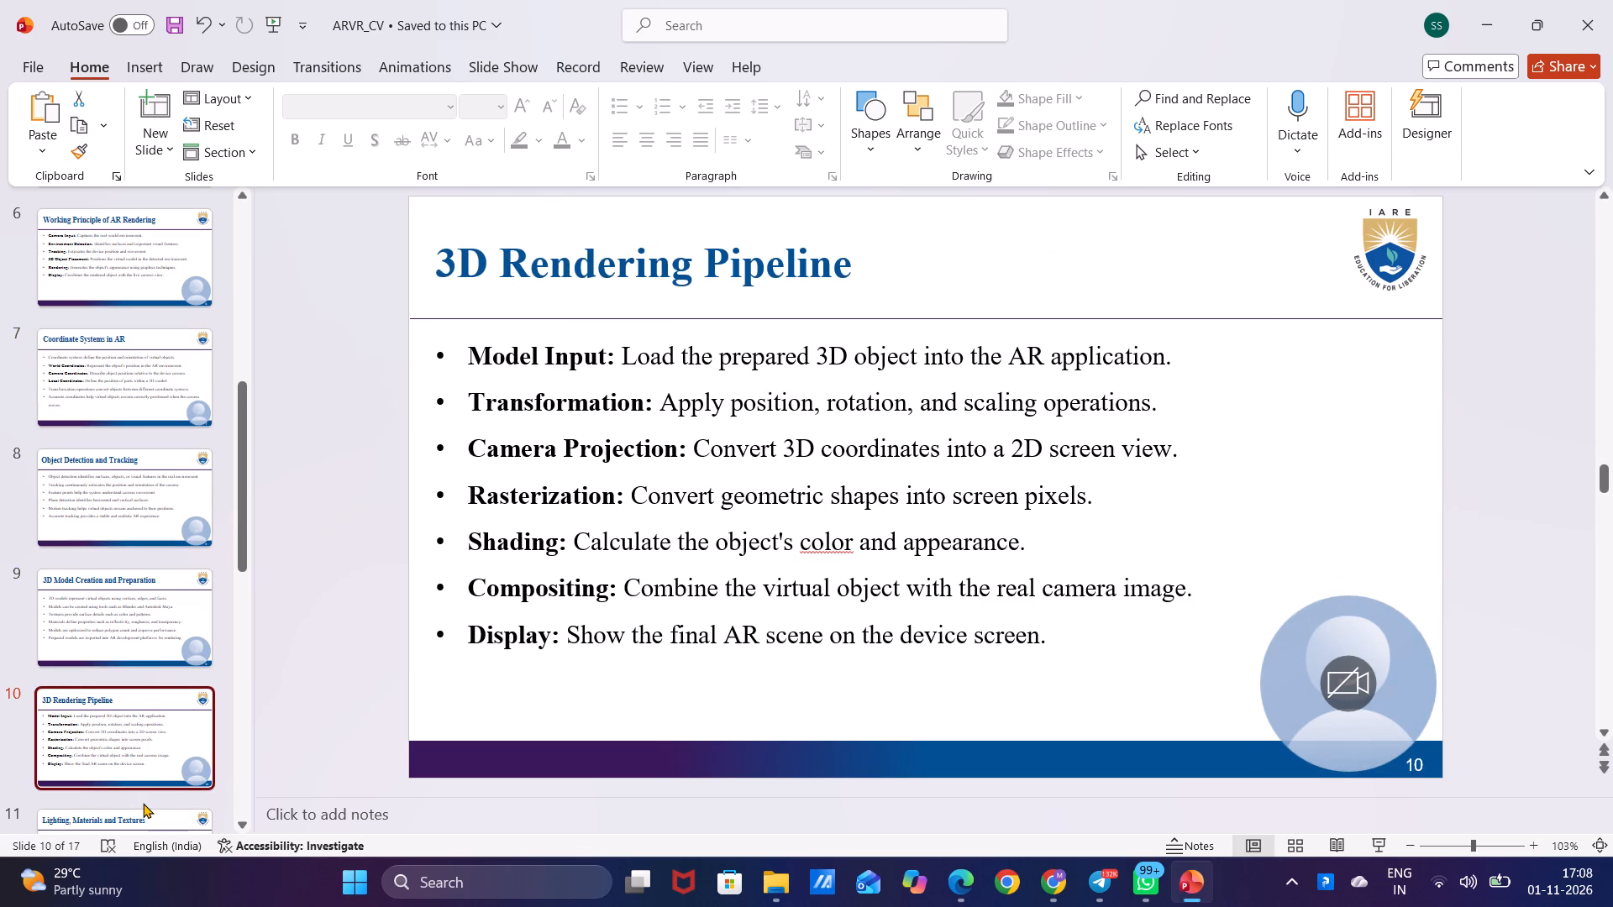
scroll(143, 720, "down", 2)
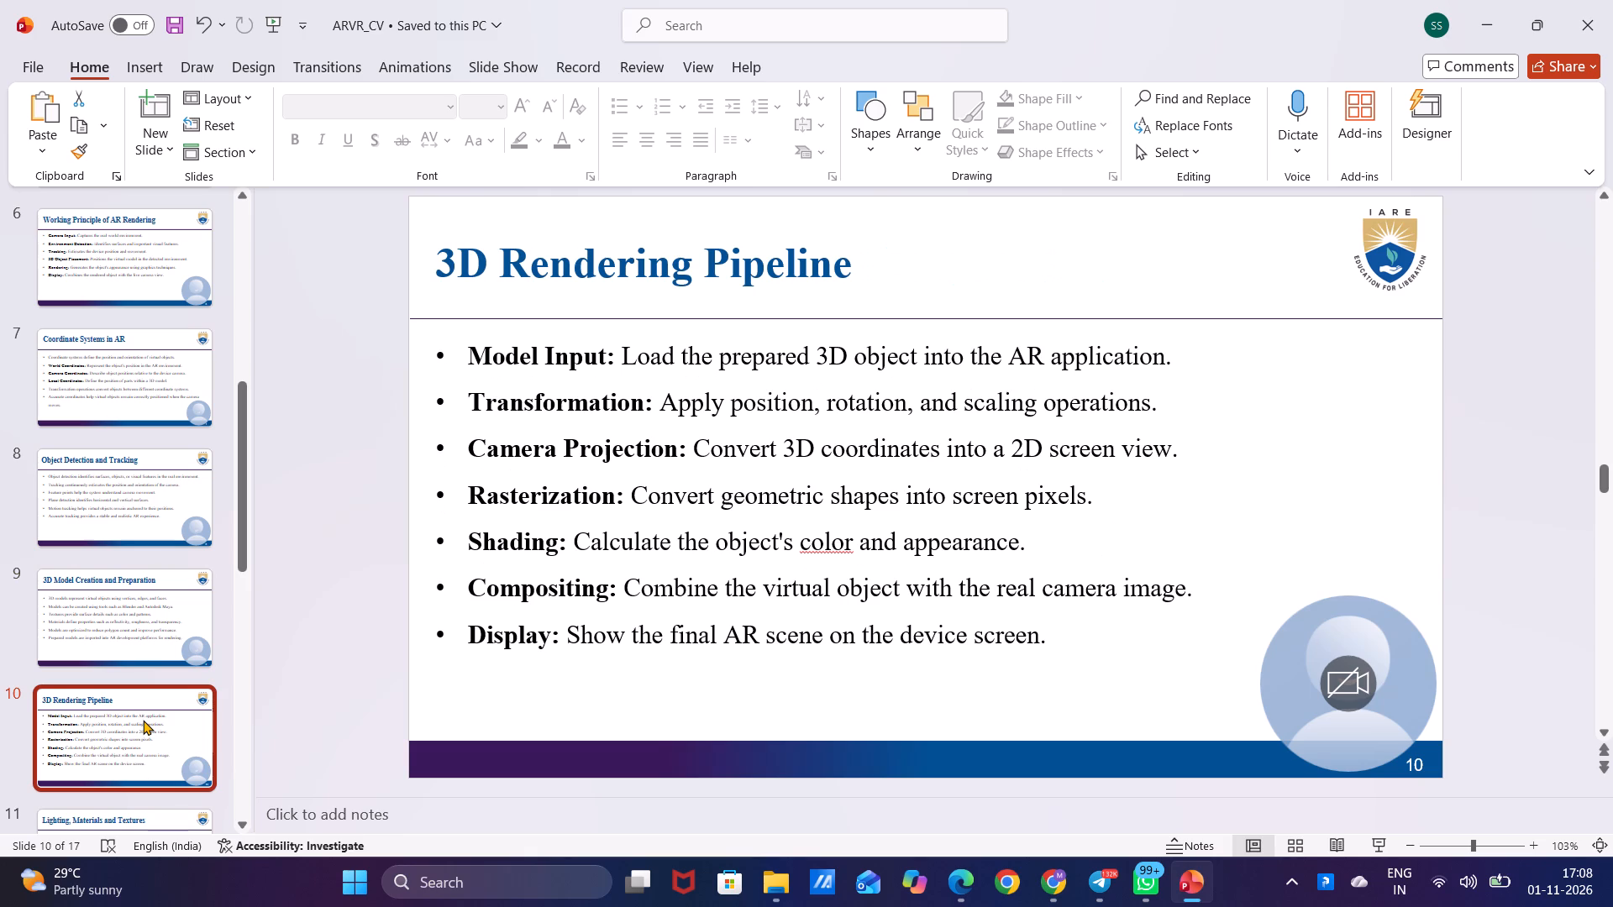
scroll(143, 720, "down", 1)
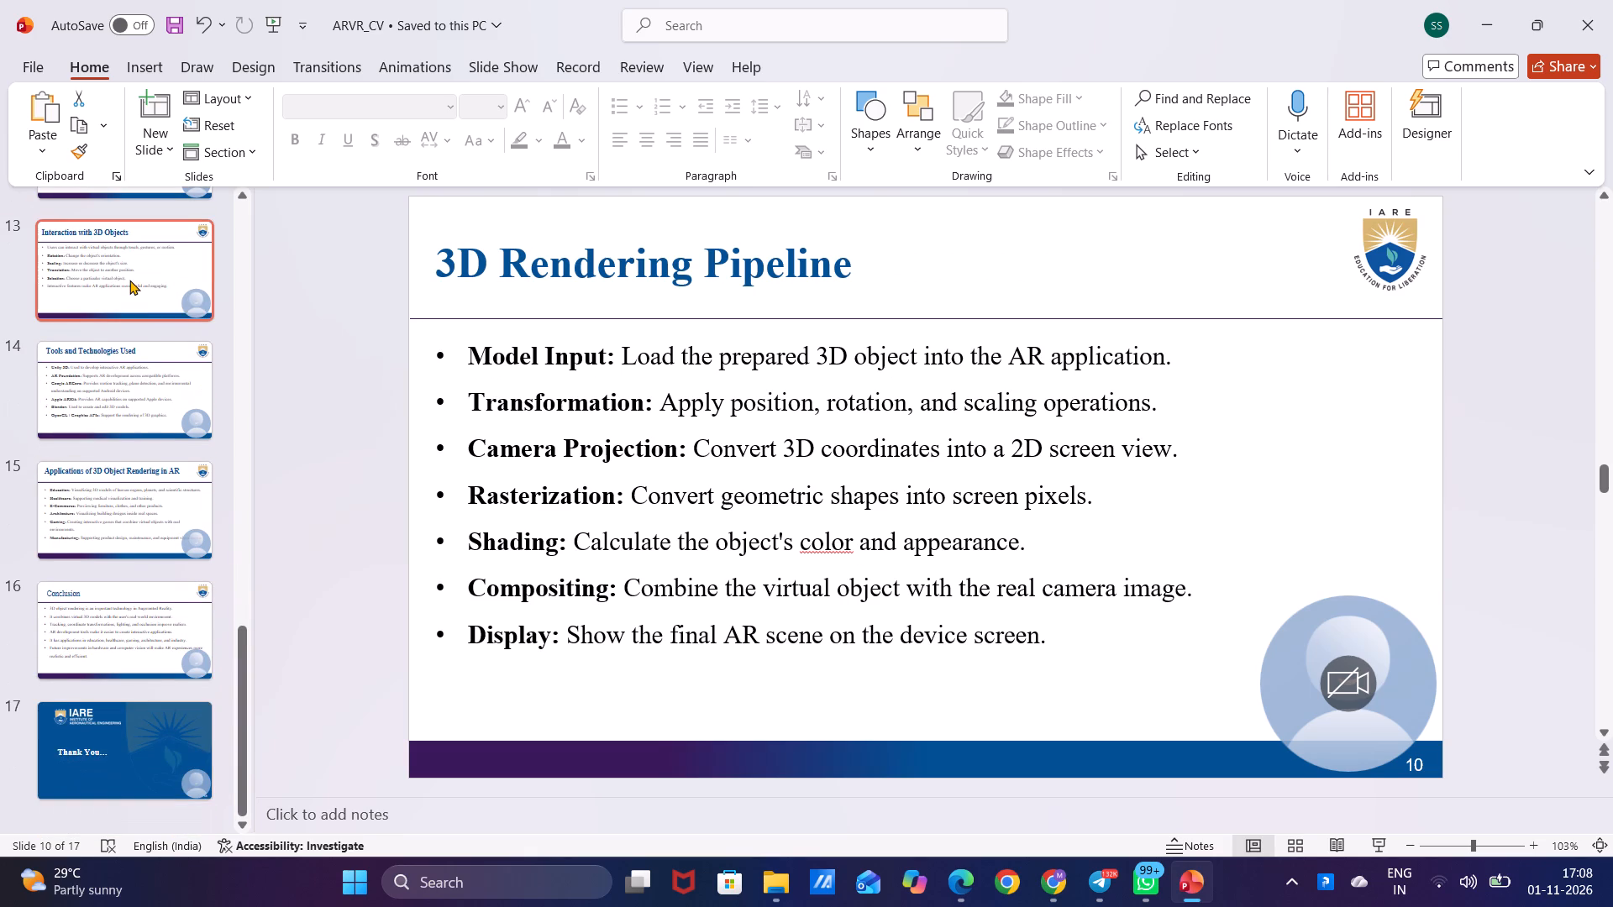
scroll(129, 280, "up", 1)
left_click(120, 594)
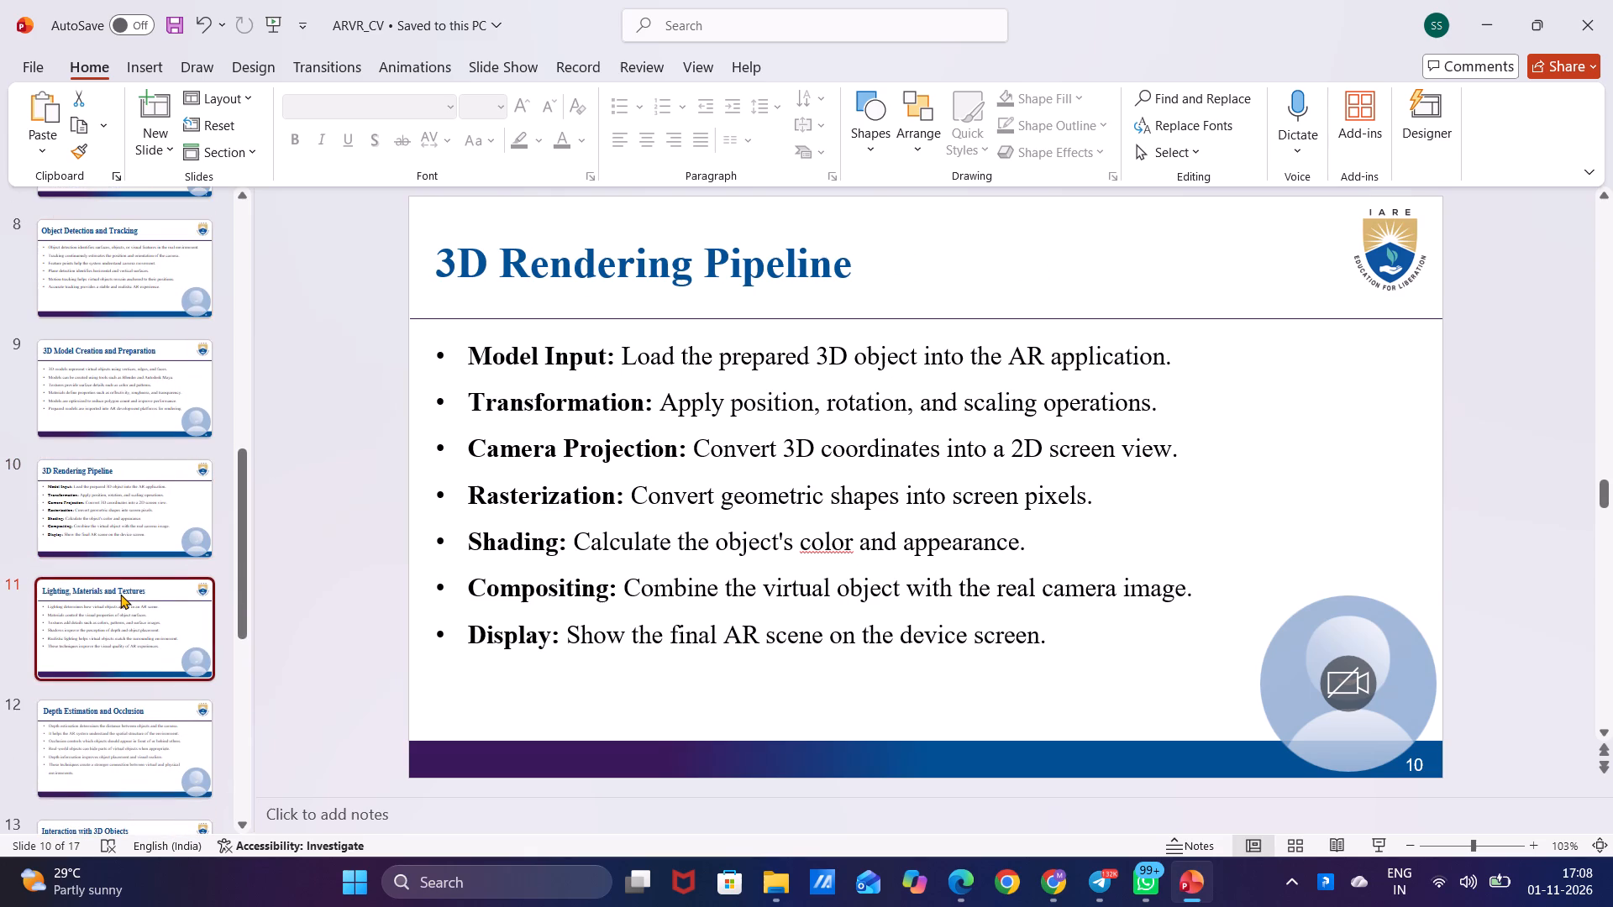
left_click(98, 755)
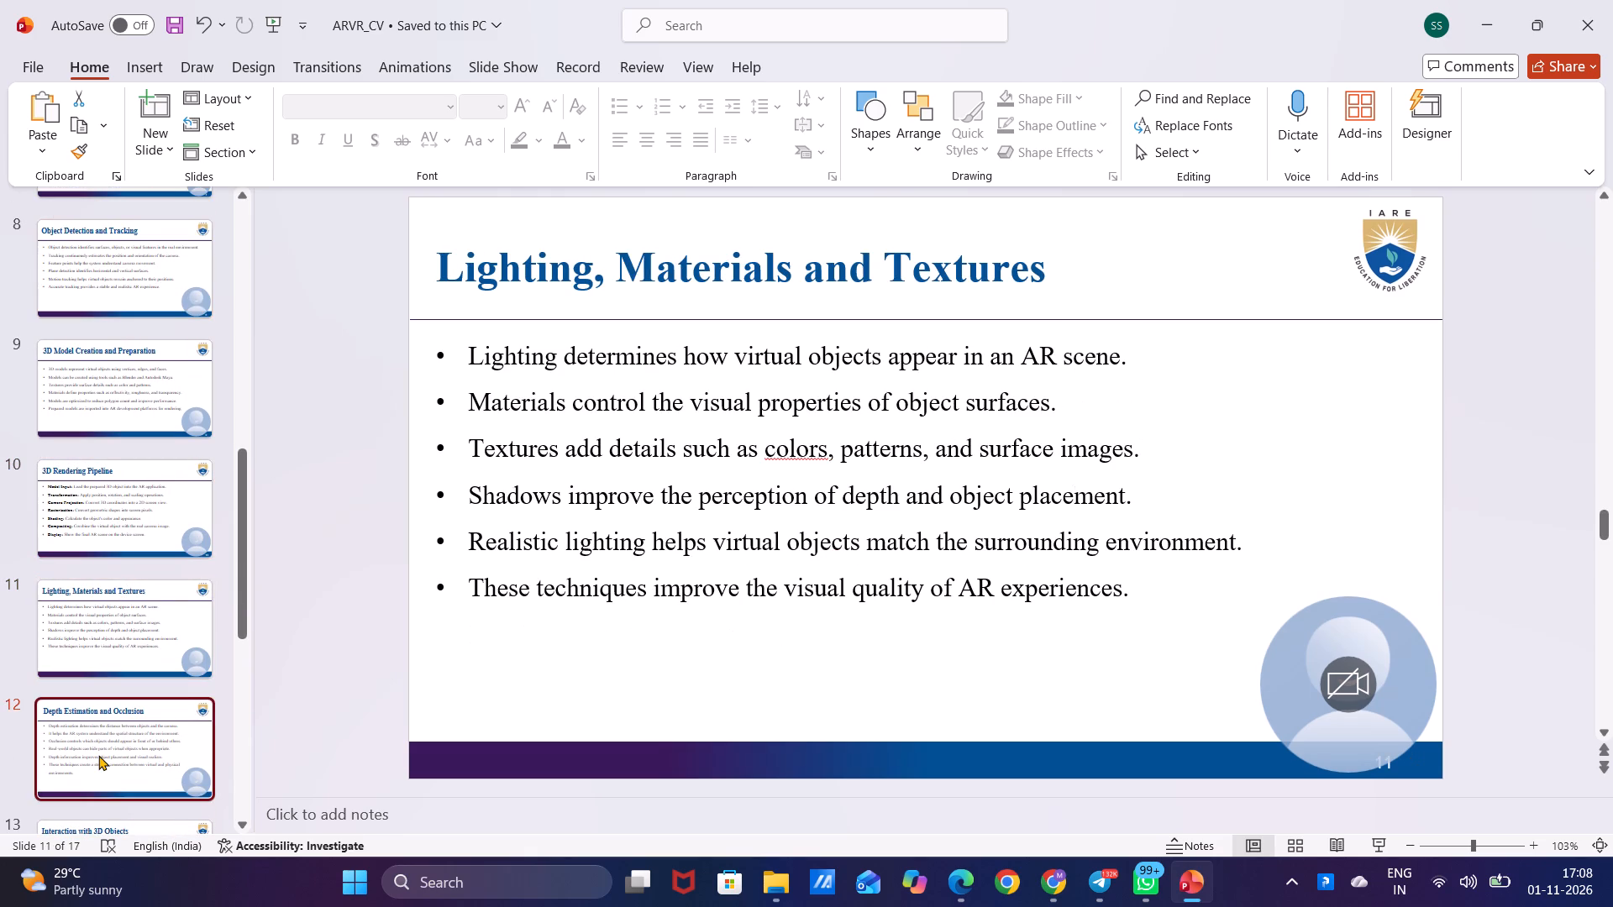
scroll(122, 764, "down", 1)
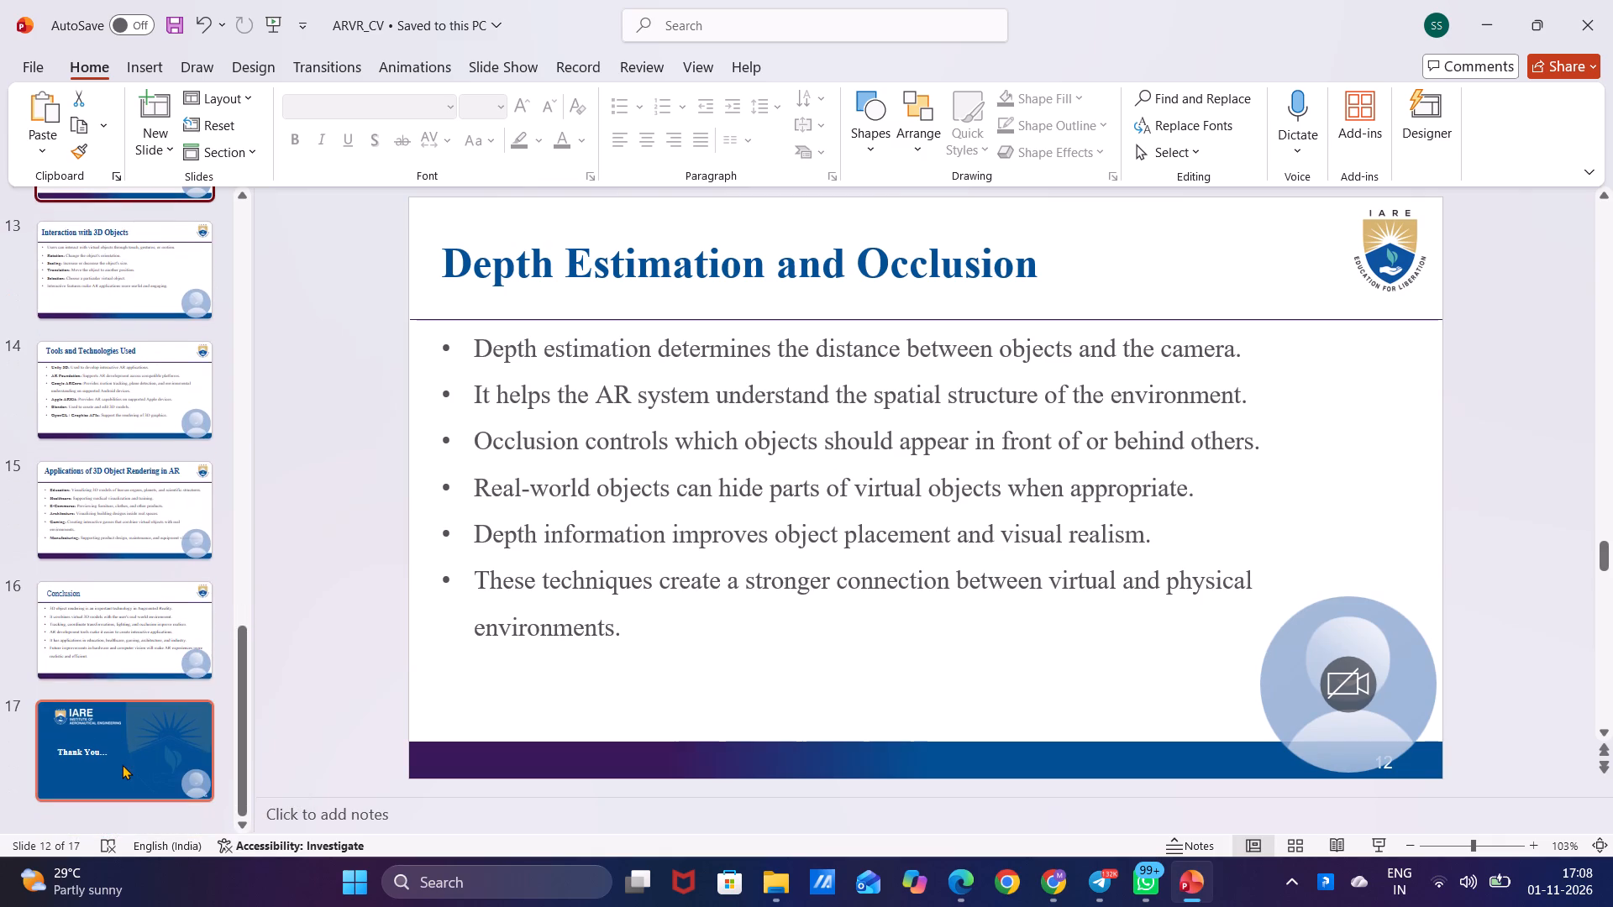
left_click(125, 282)
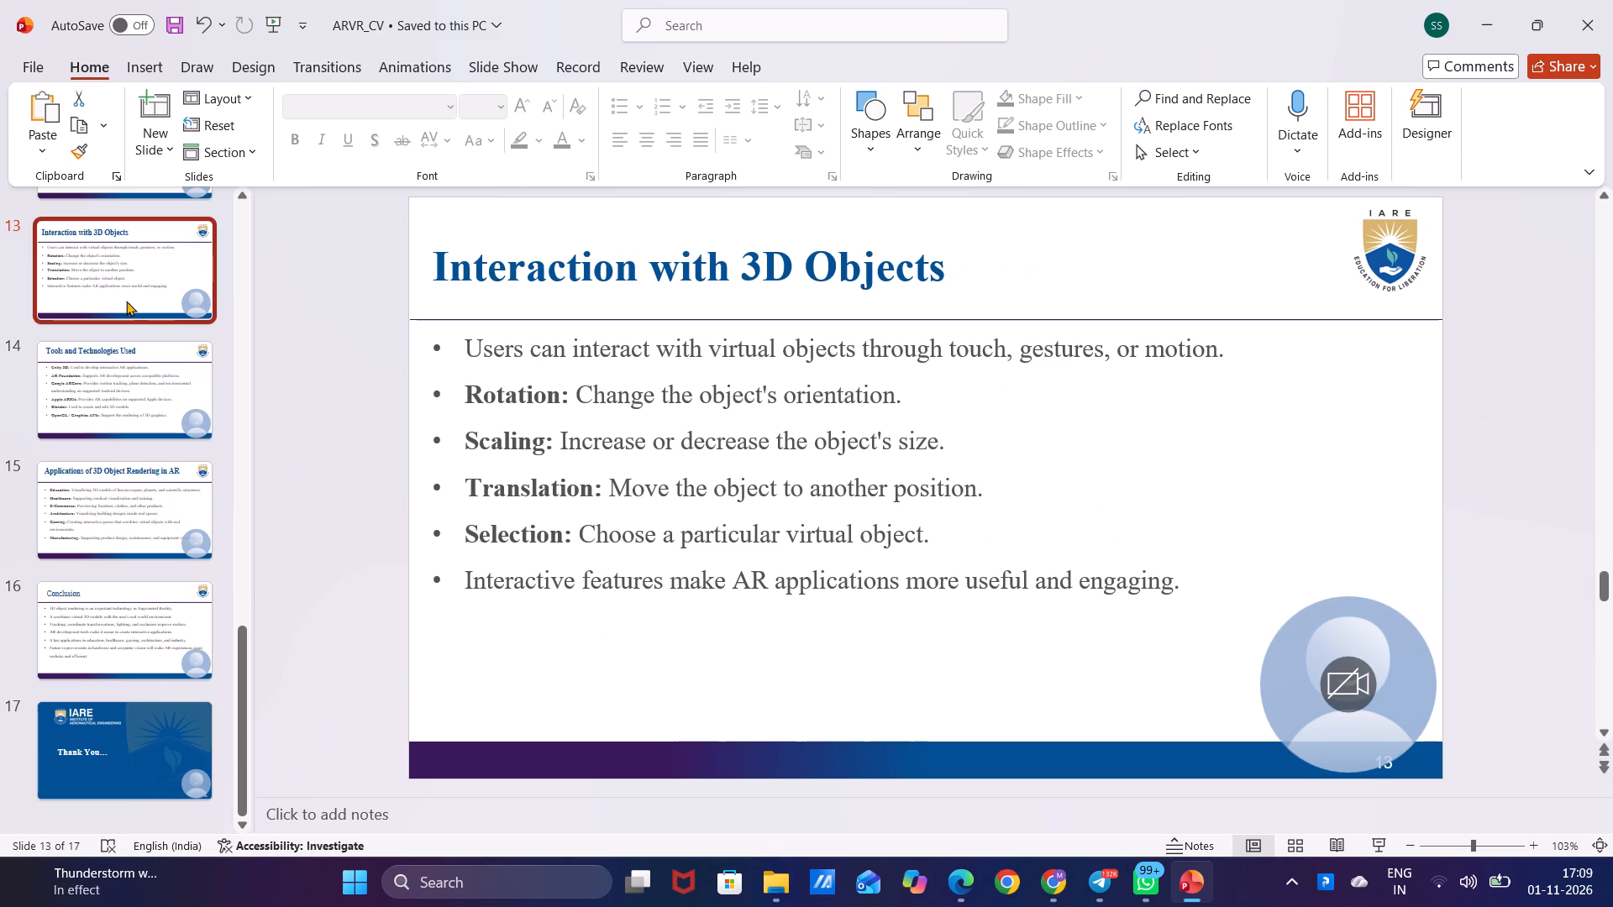
left_click(134, 375)
Shrink the cameo on the Applications of 3D Object Rendering in AR slide in height and width so it clears the Manufacturing bullet.
left_click(163, 524)
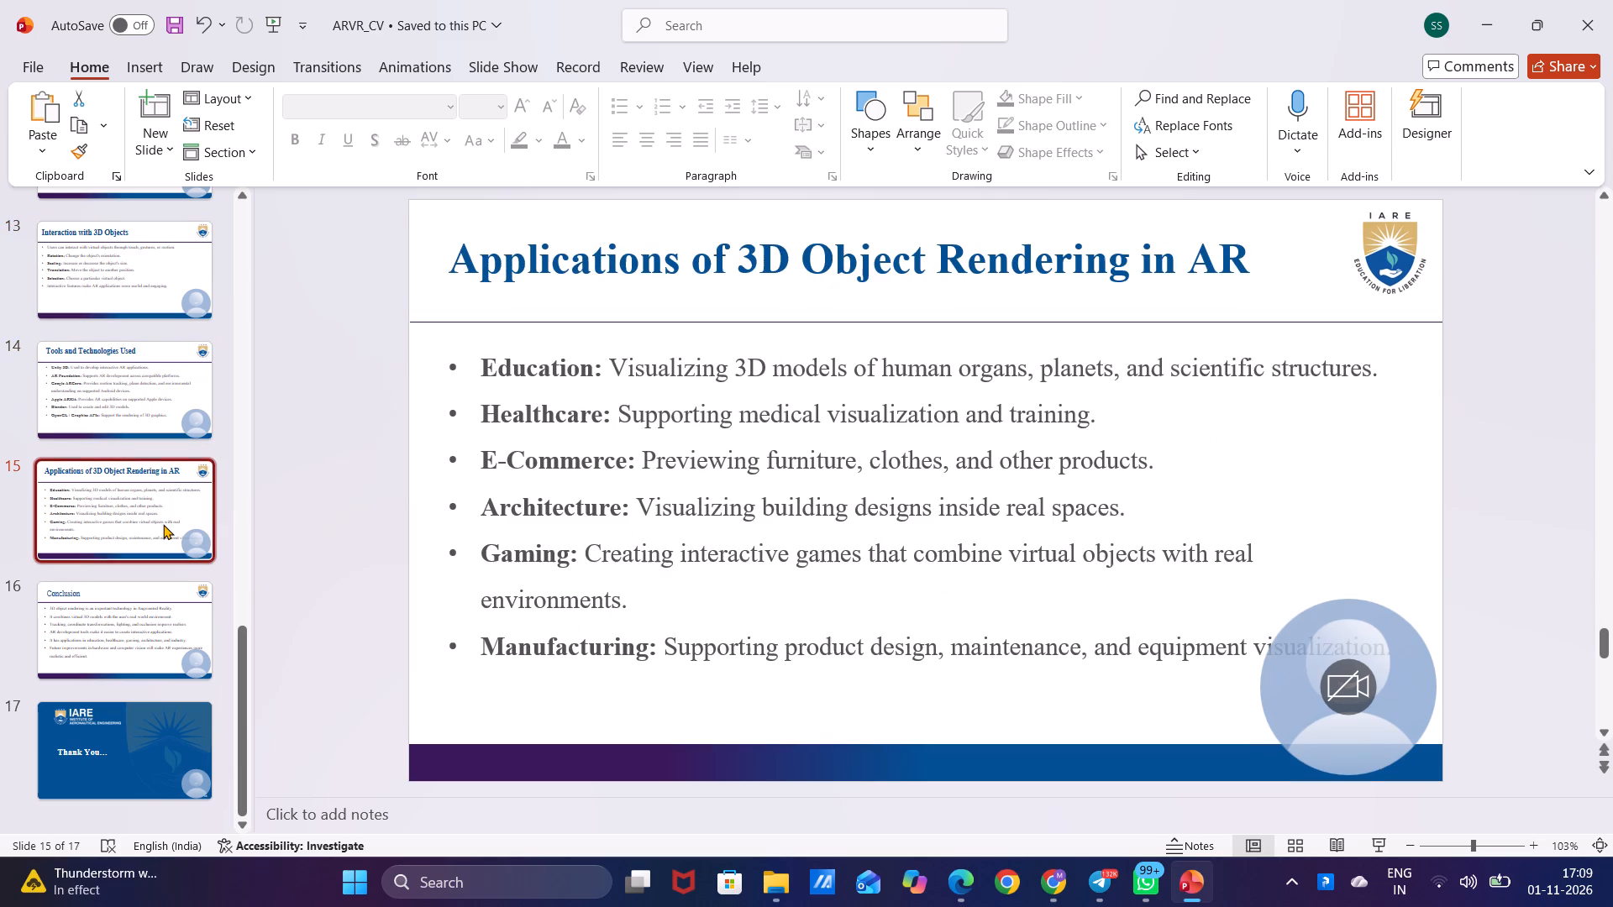
left_click(1328, 637)
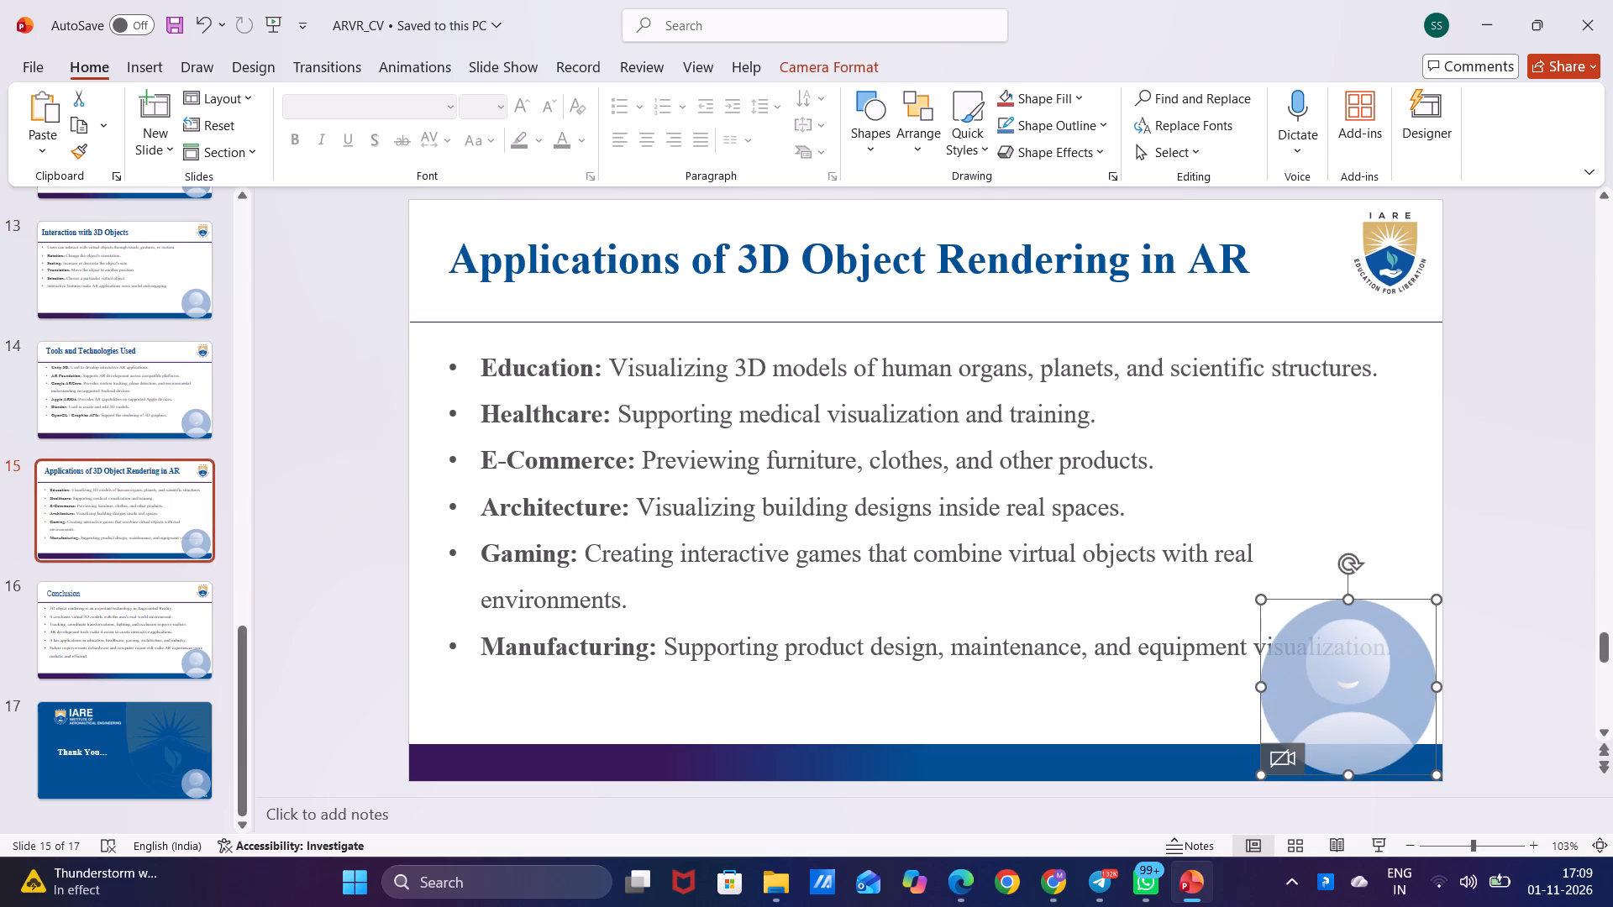
left_click_drag(1347, 598, 1354, 660)
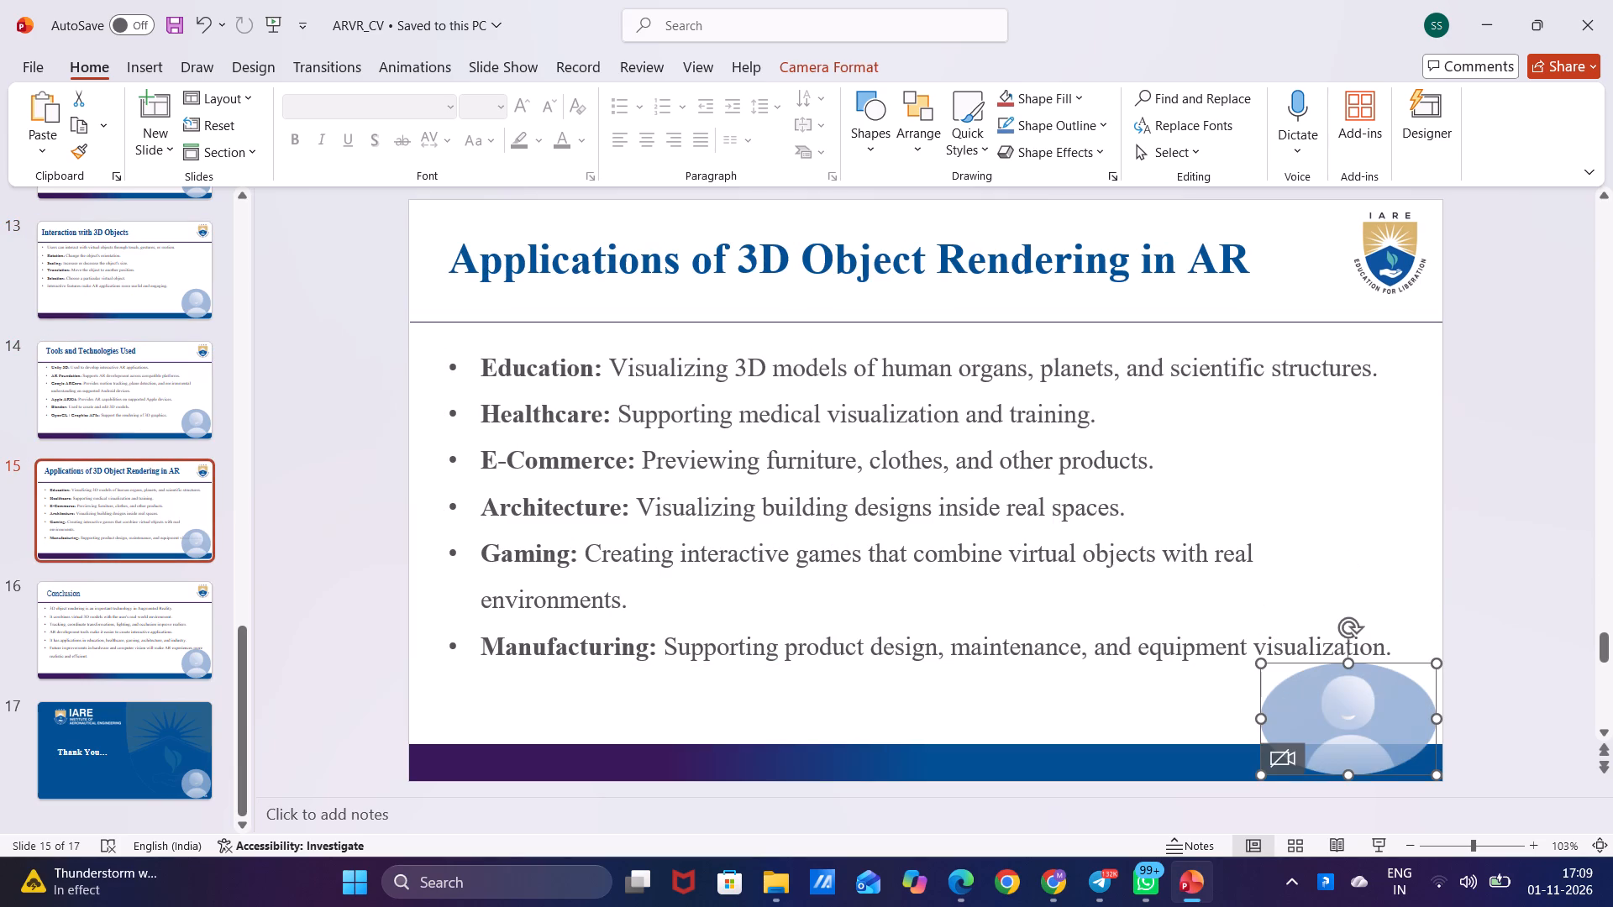
left_click_drag(1262, 718, 1313, 716)
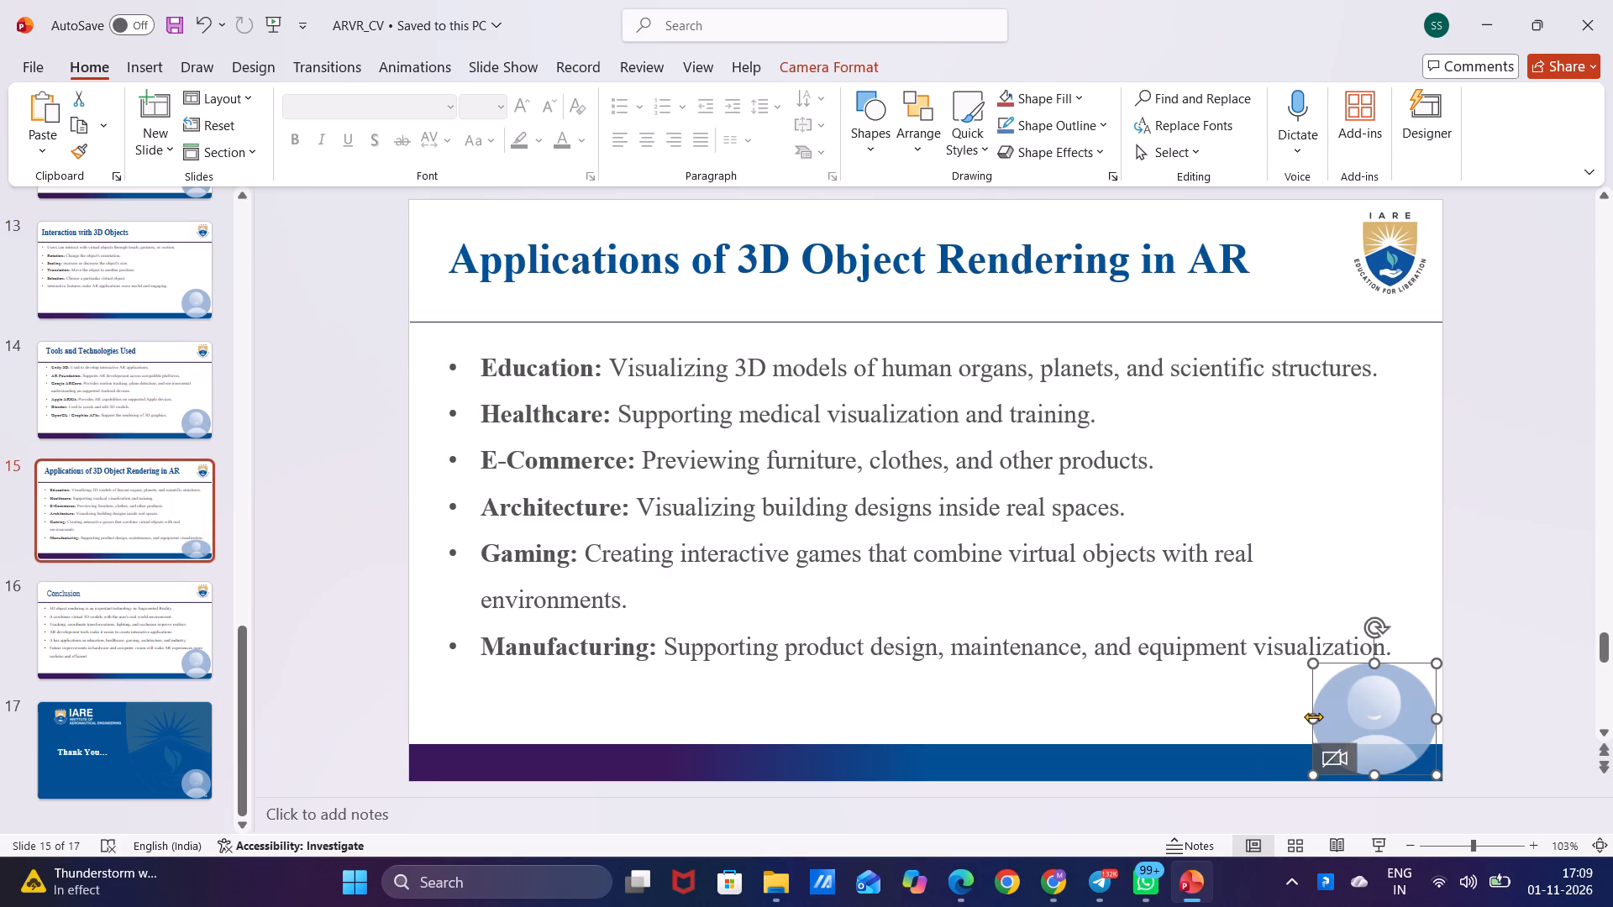
Shrink the cameo on the Conclusion slide in height and width so it clears the last bullet's text.
left_click(115, 631)
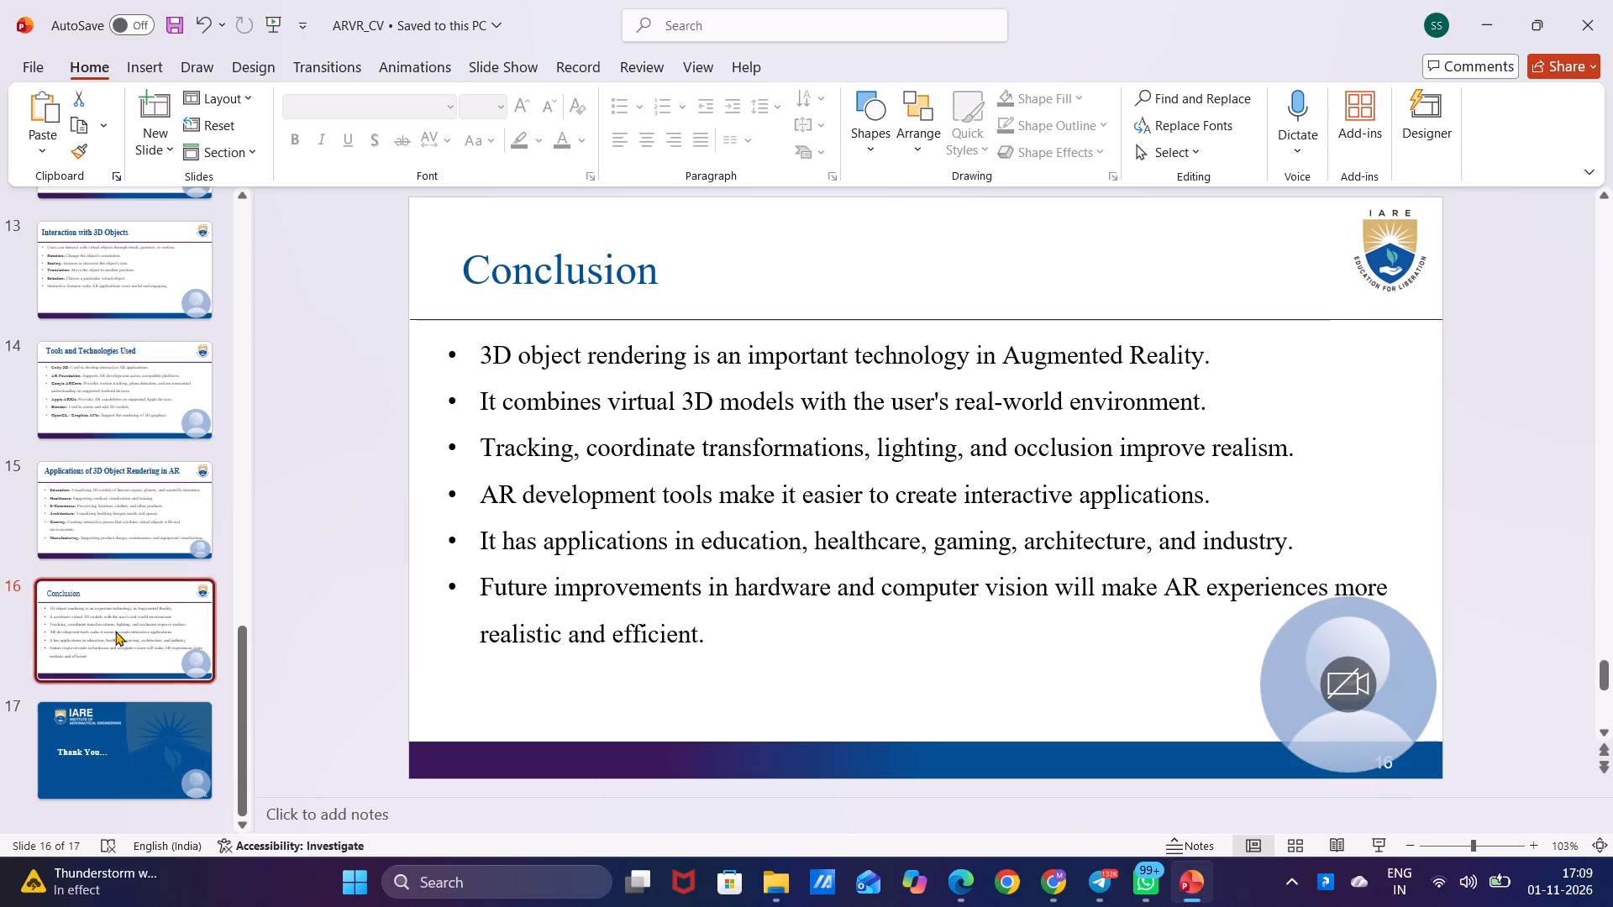
left_click(1305, 664)
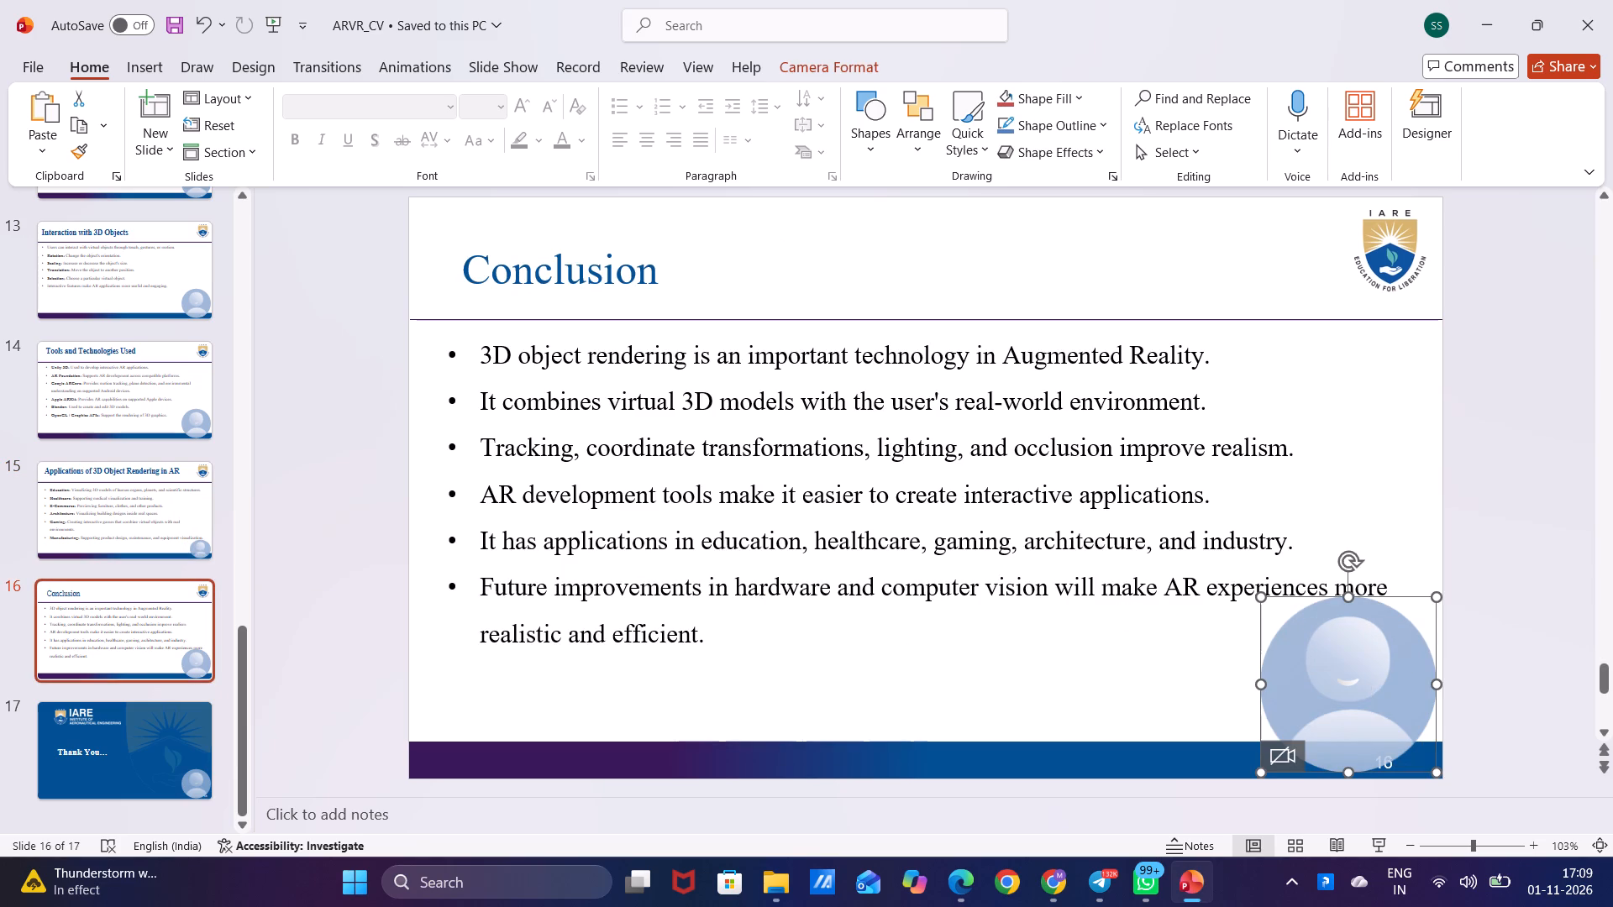
left_click_drag(1351, 597, 1352, 621)
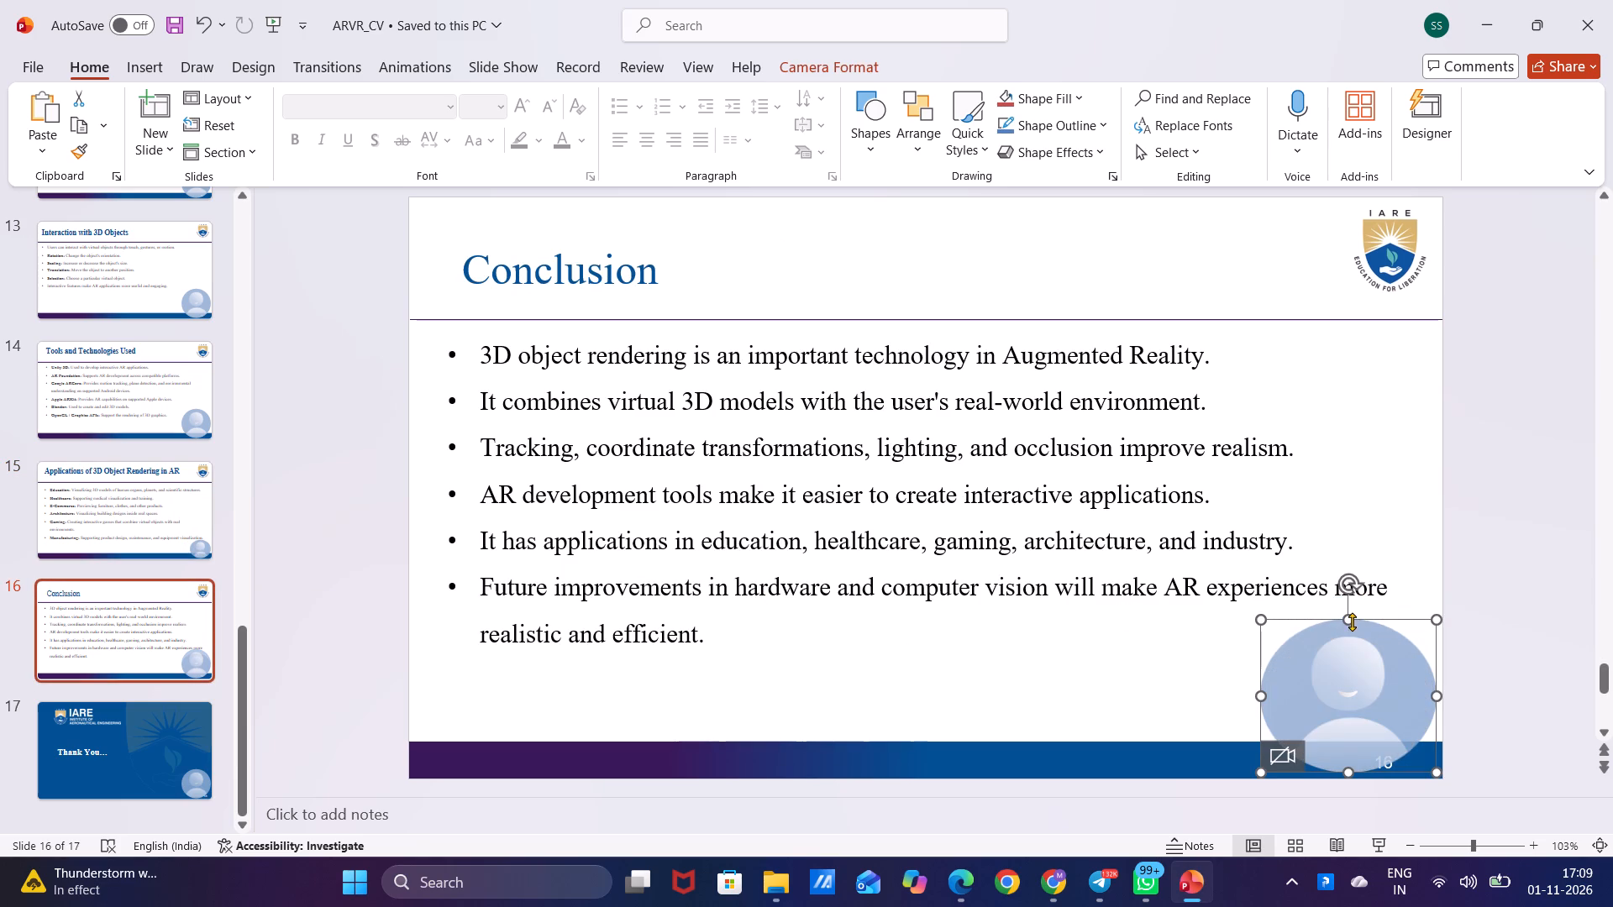
left_click_drag(1263, 697, 1285, 701)
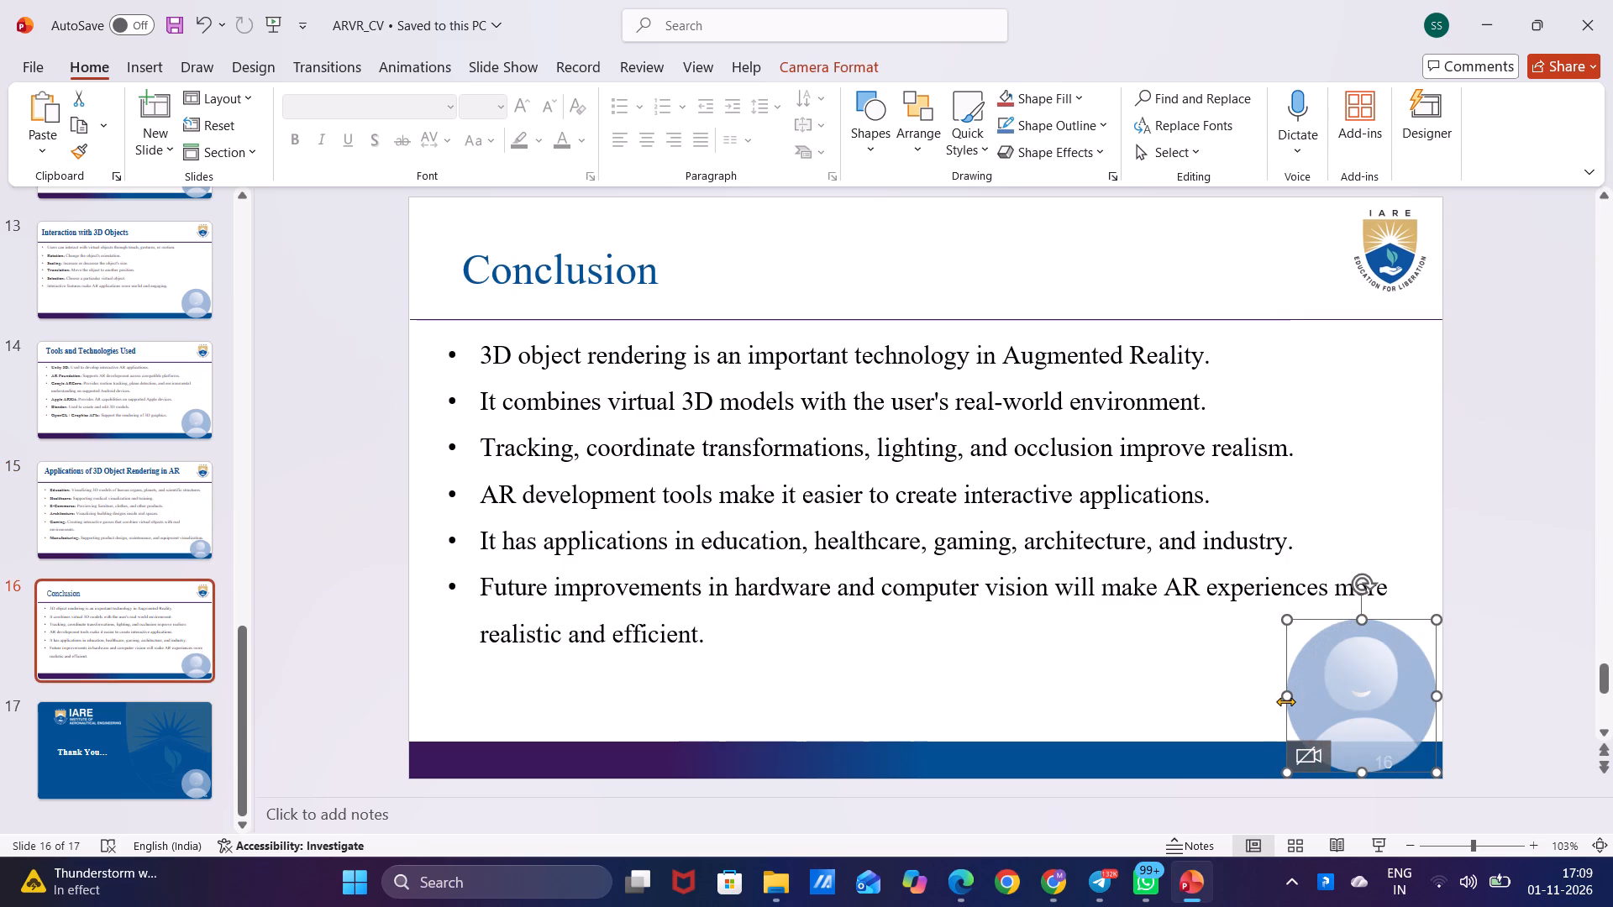
Return to the title slide and open the recording view from the beginning of the presentation.
scroll(151, 359, "up", 5)
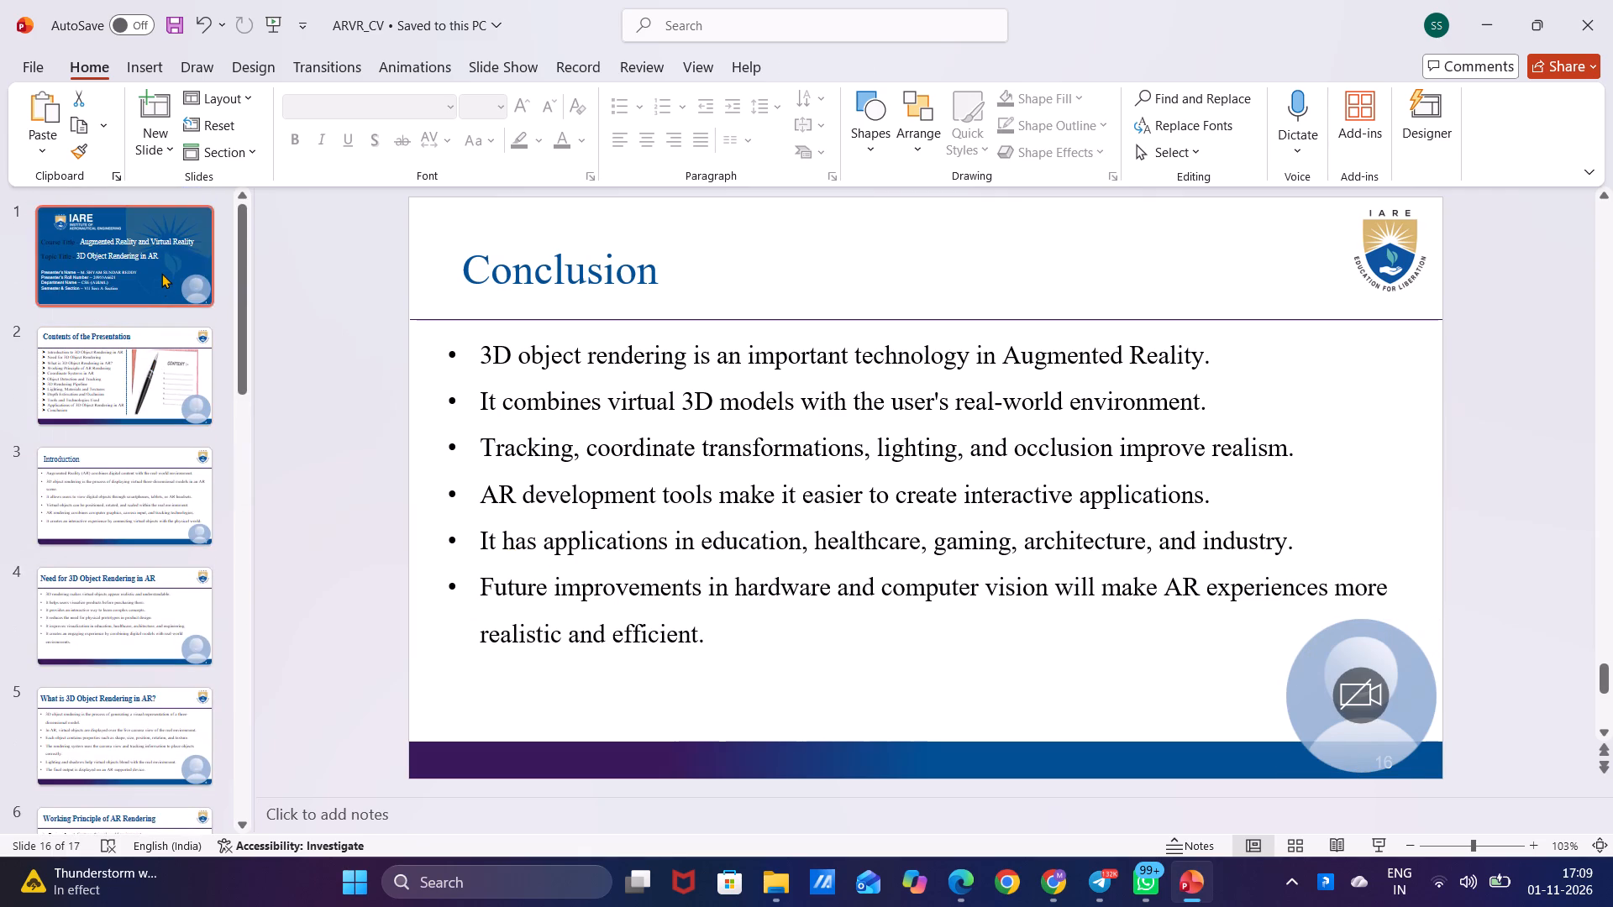
left_click(161, 273)
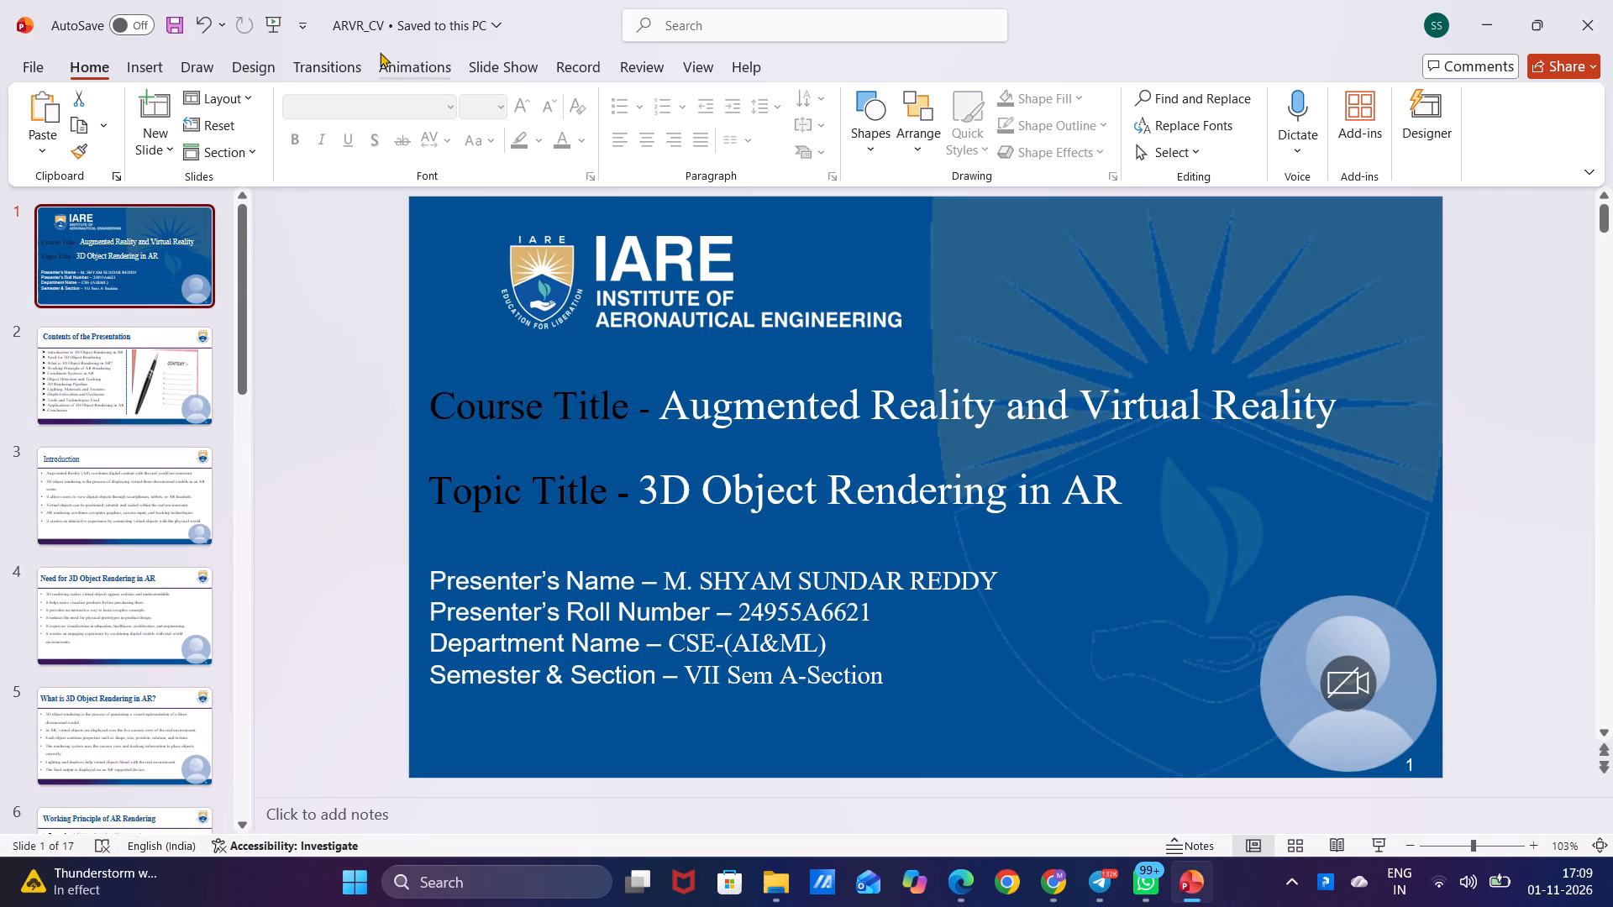
left_click(584, 64)
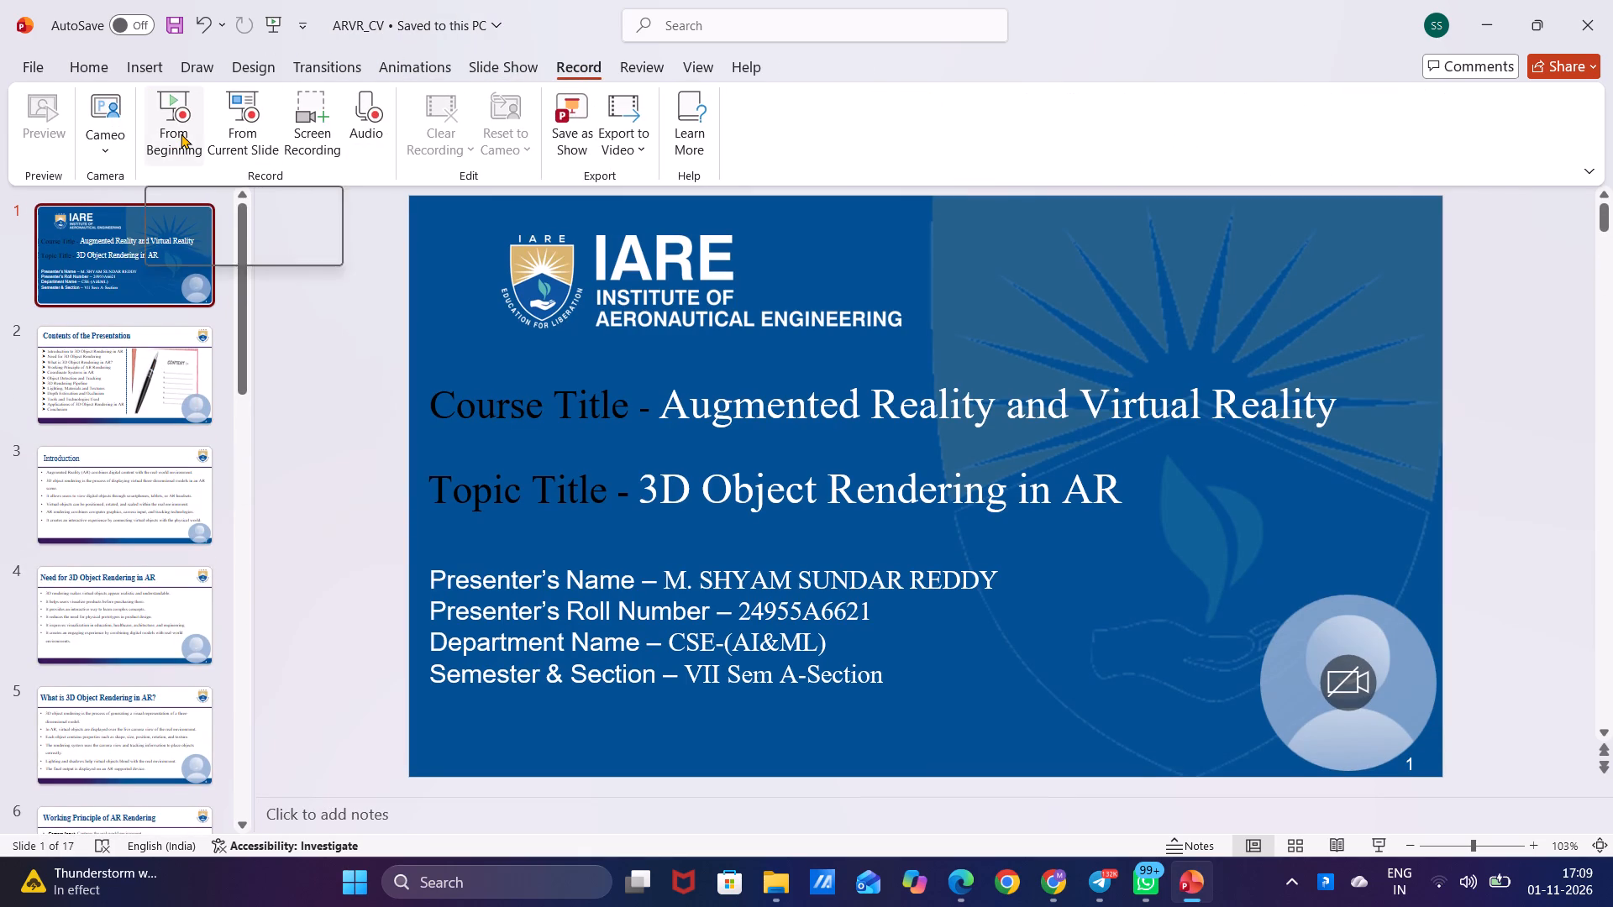
left_click(181, 134)
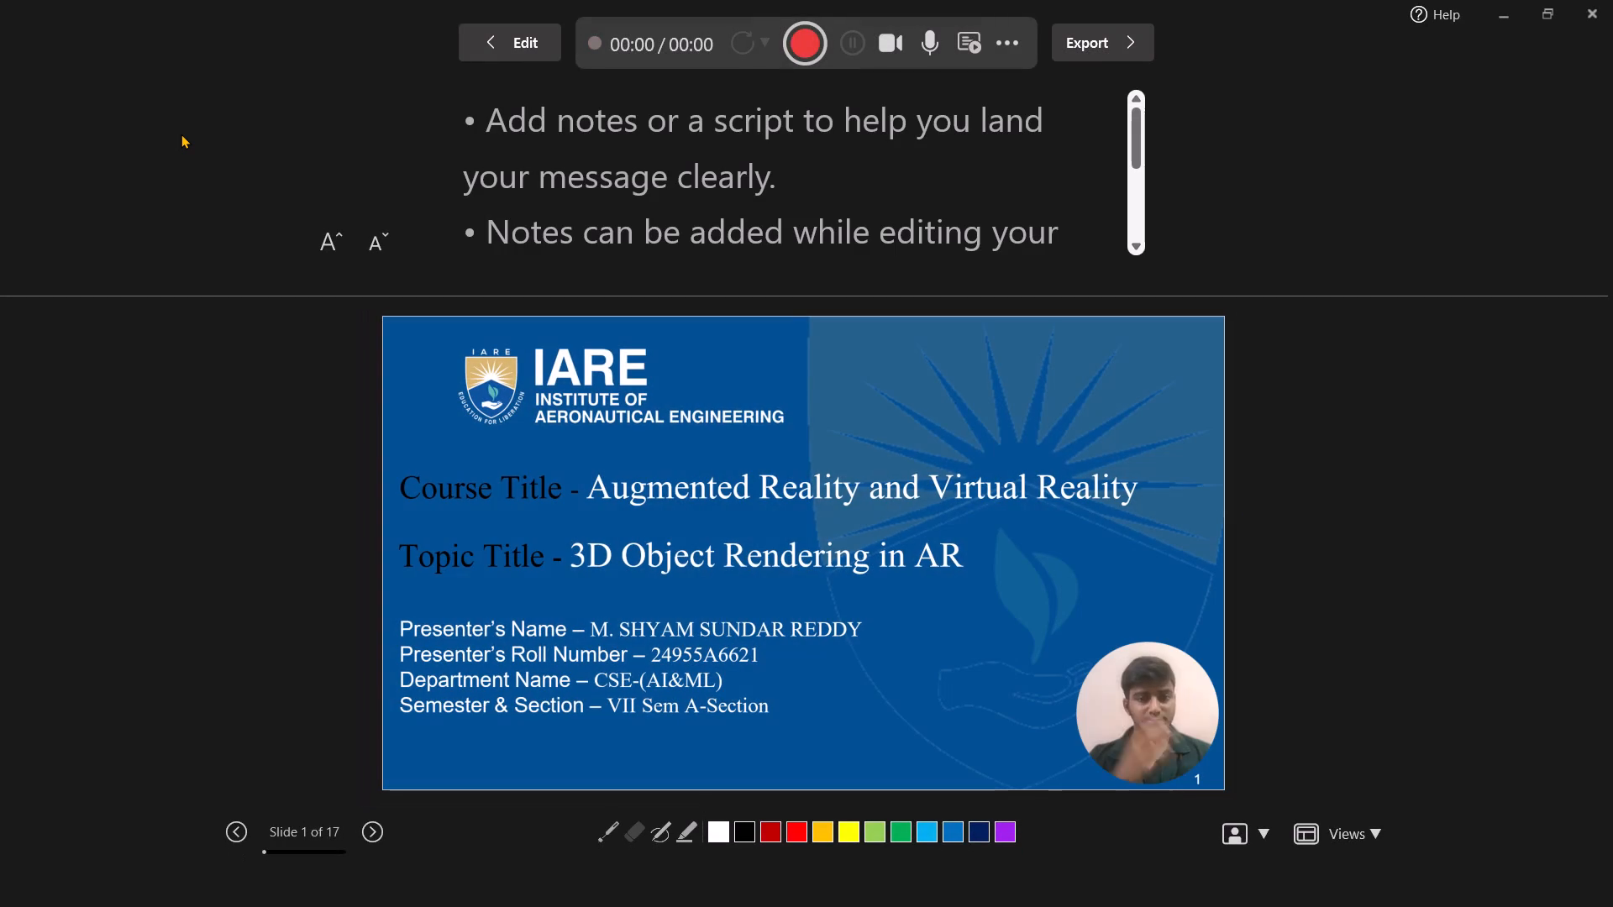
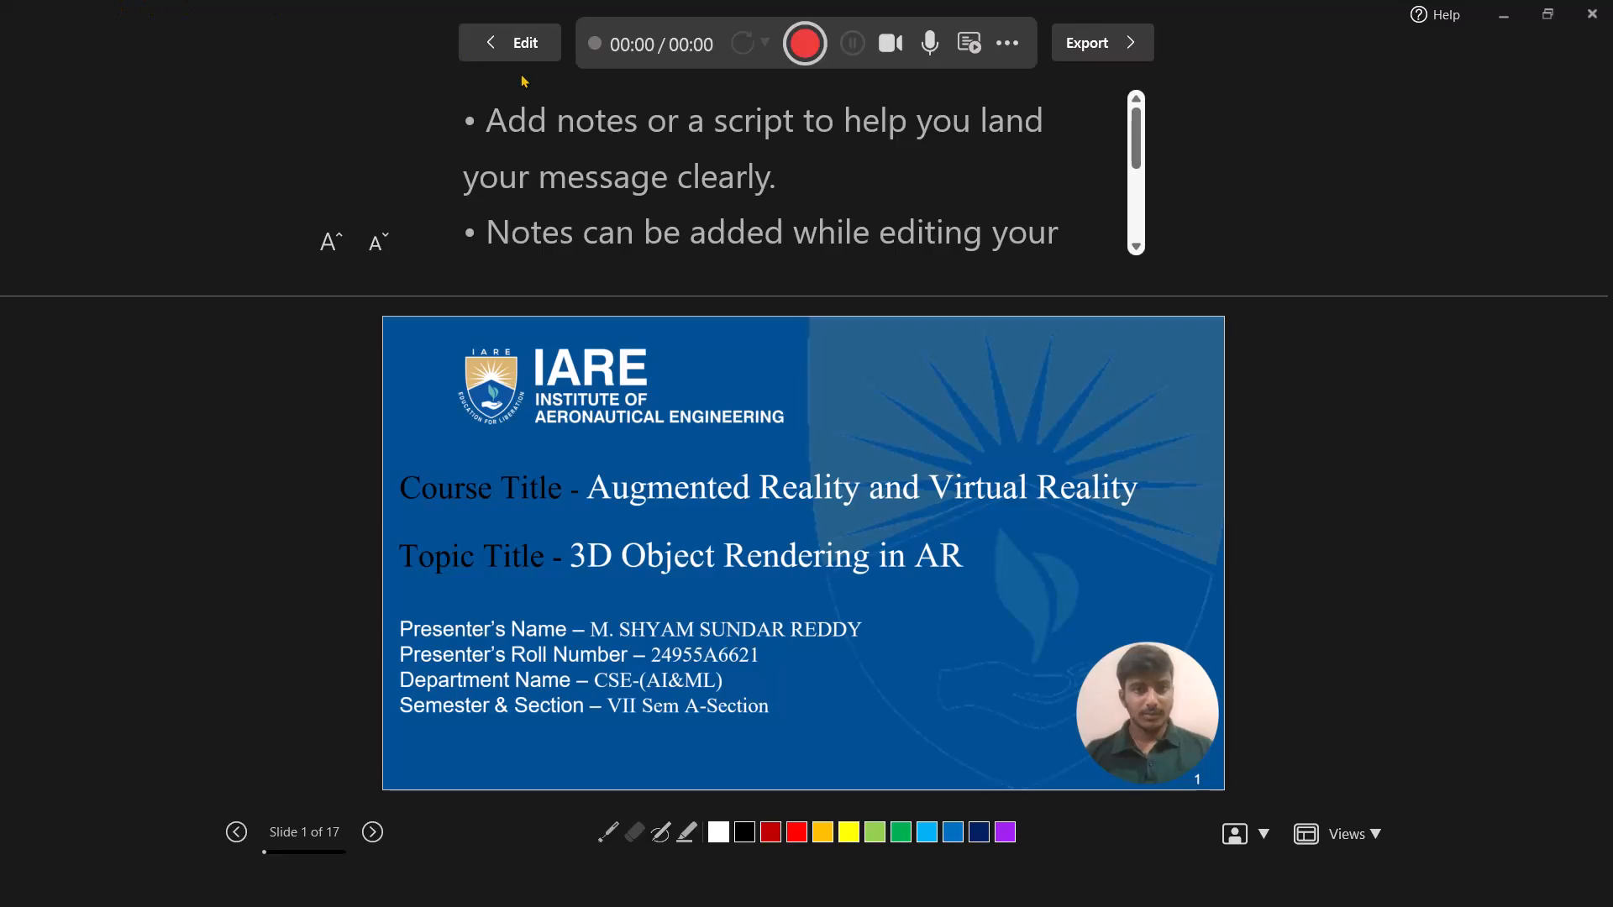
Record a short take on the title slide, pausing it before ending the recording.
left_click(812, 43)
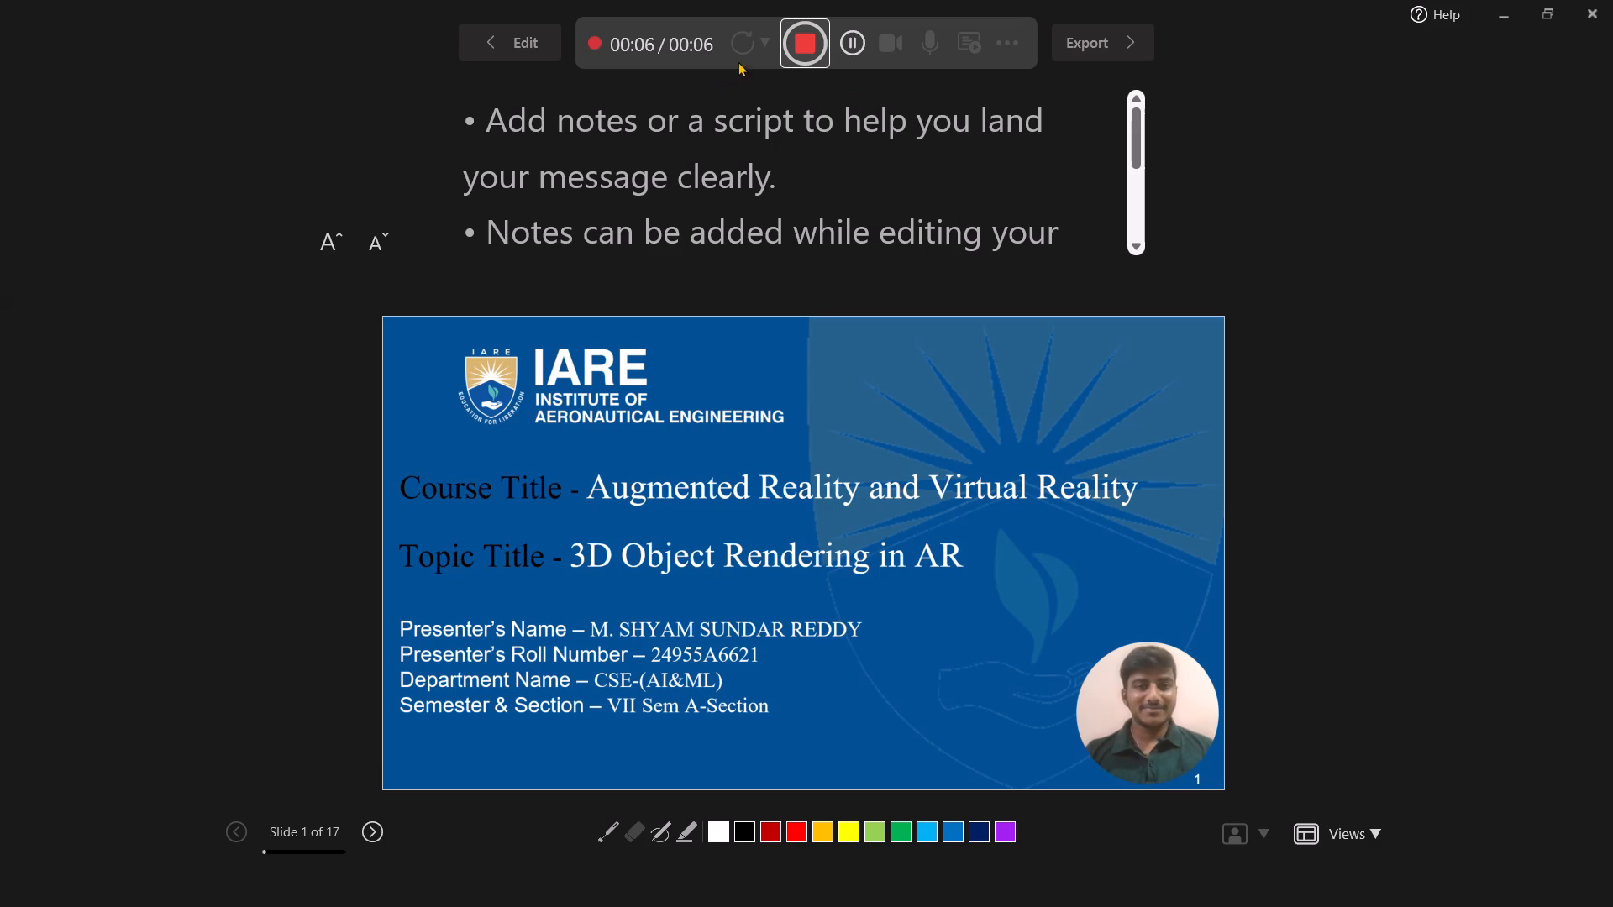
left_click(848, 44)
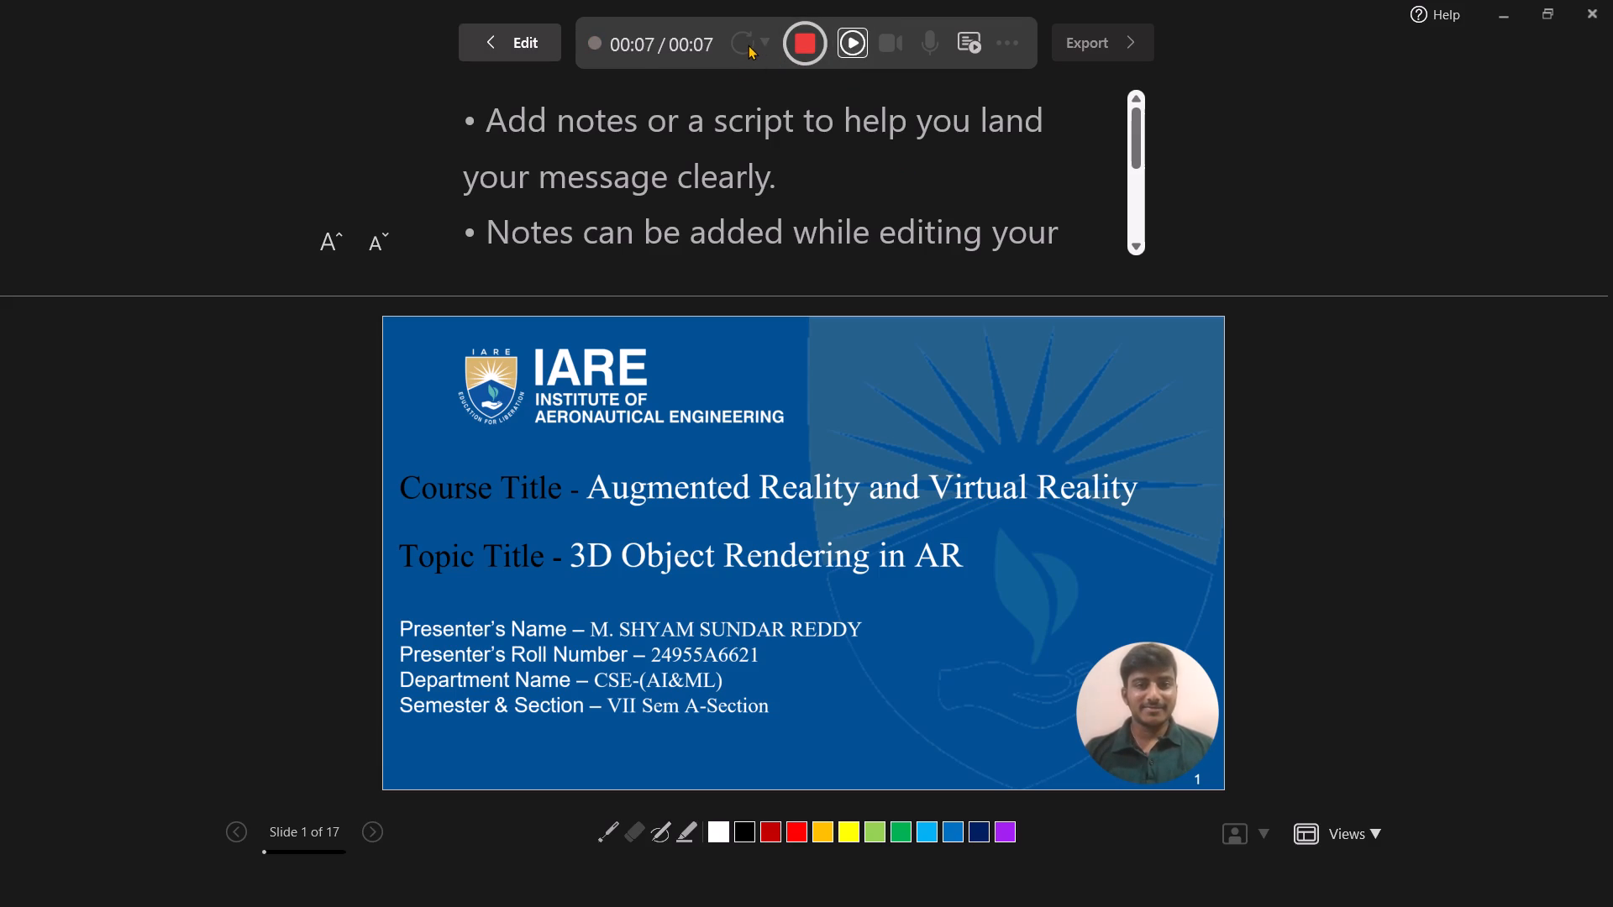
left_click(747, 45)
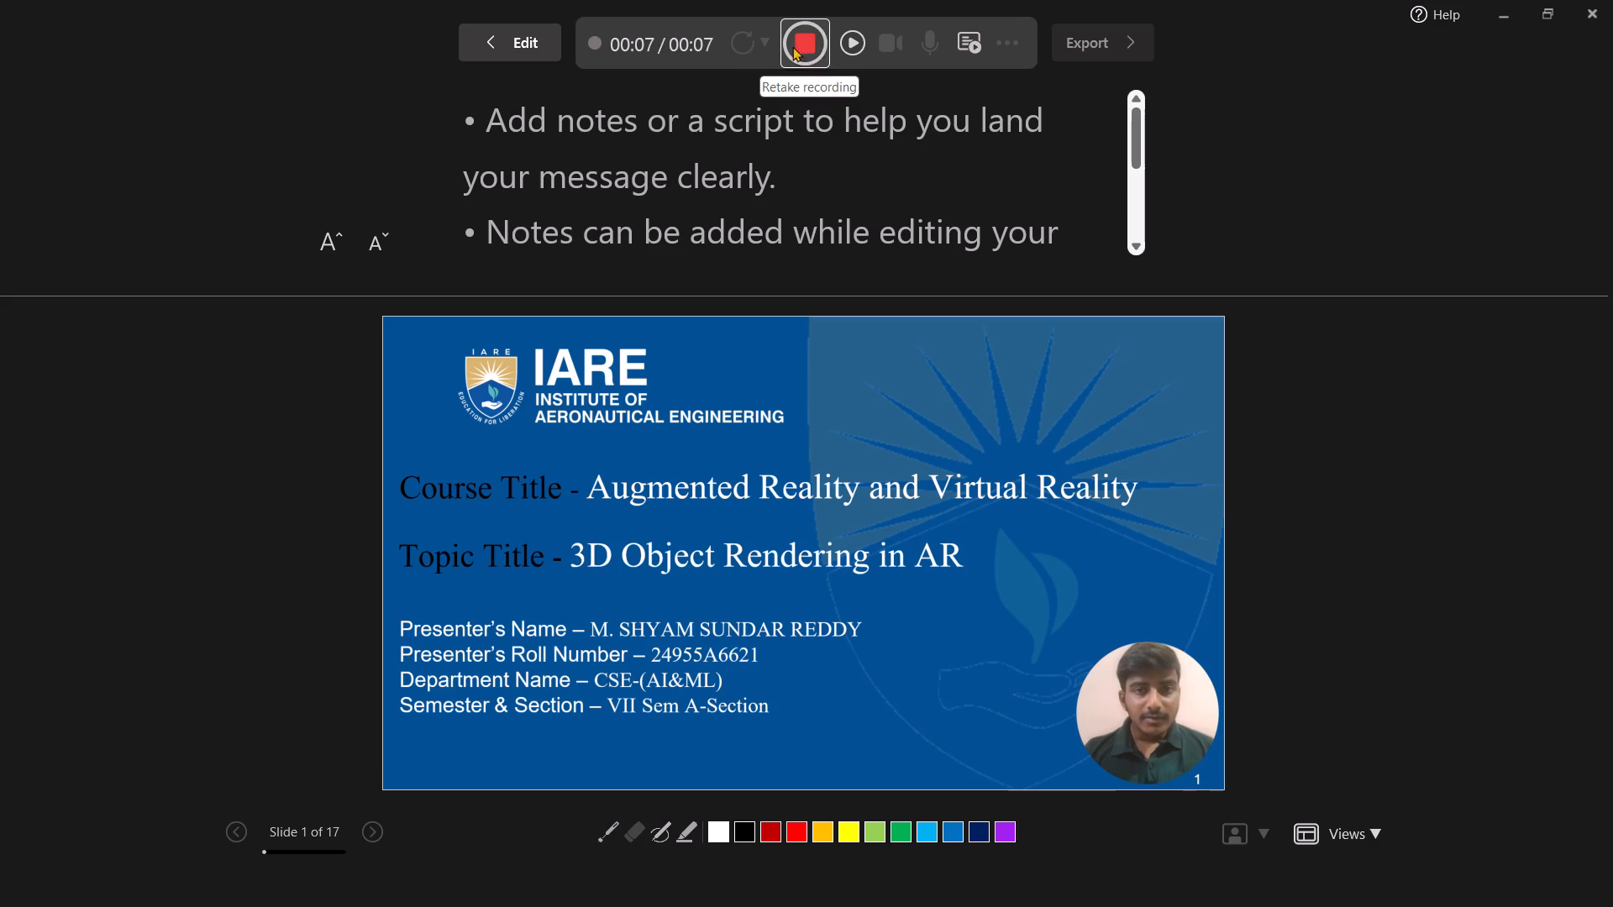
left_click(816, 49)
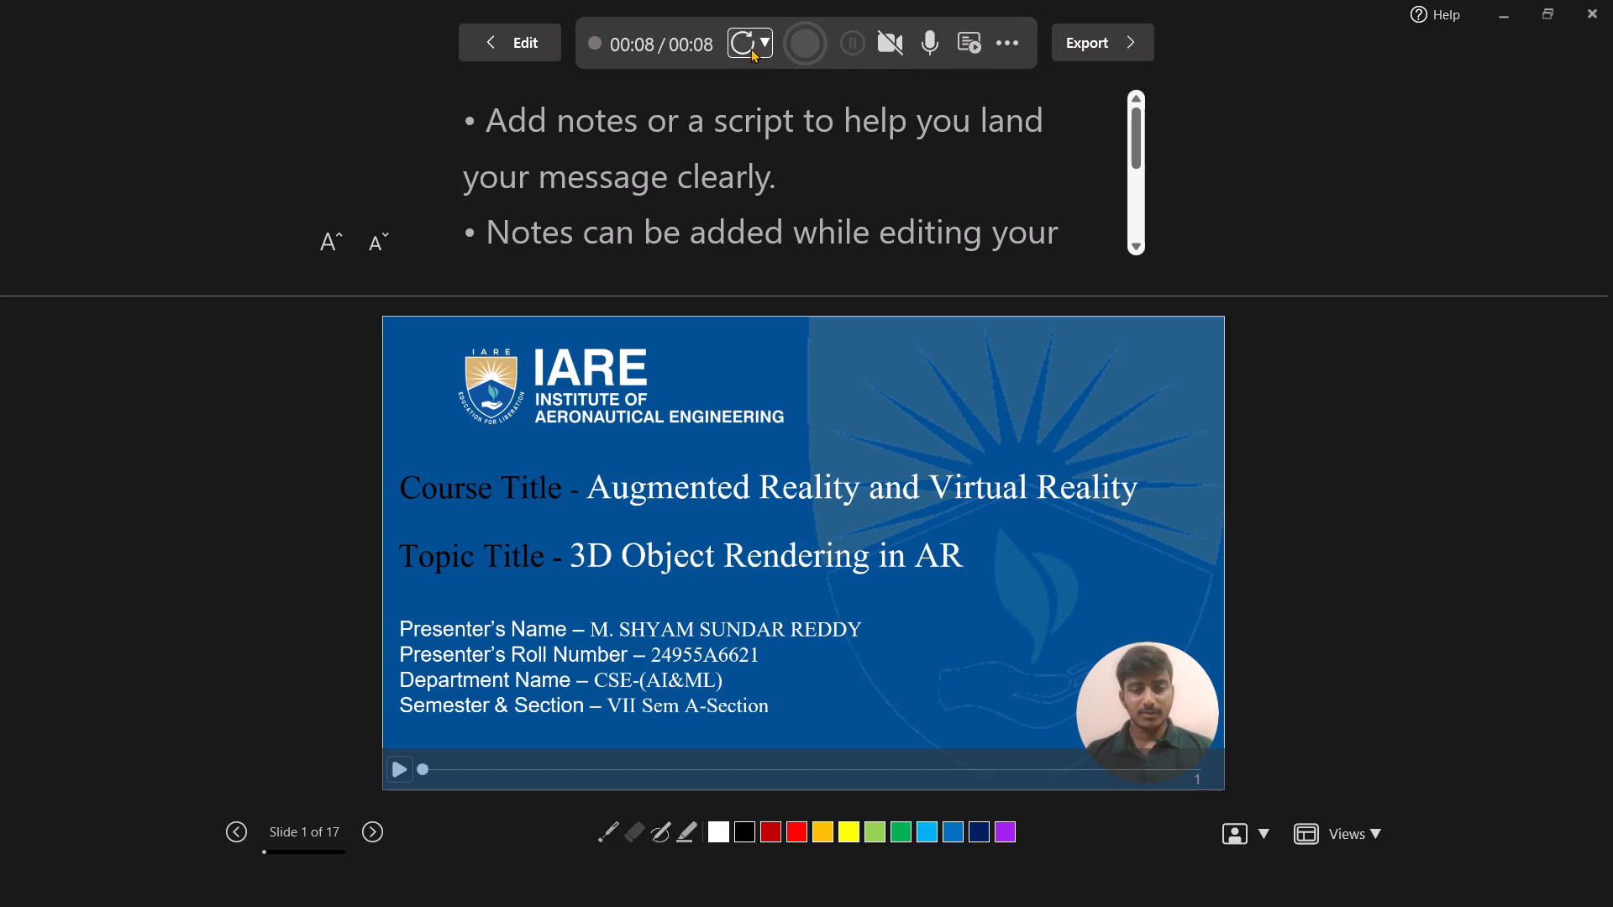
Retake the video on all slides, recording the title slide and continuing to the Contents of the Presentation slide.
left_click(751, 46)
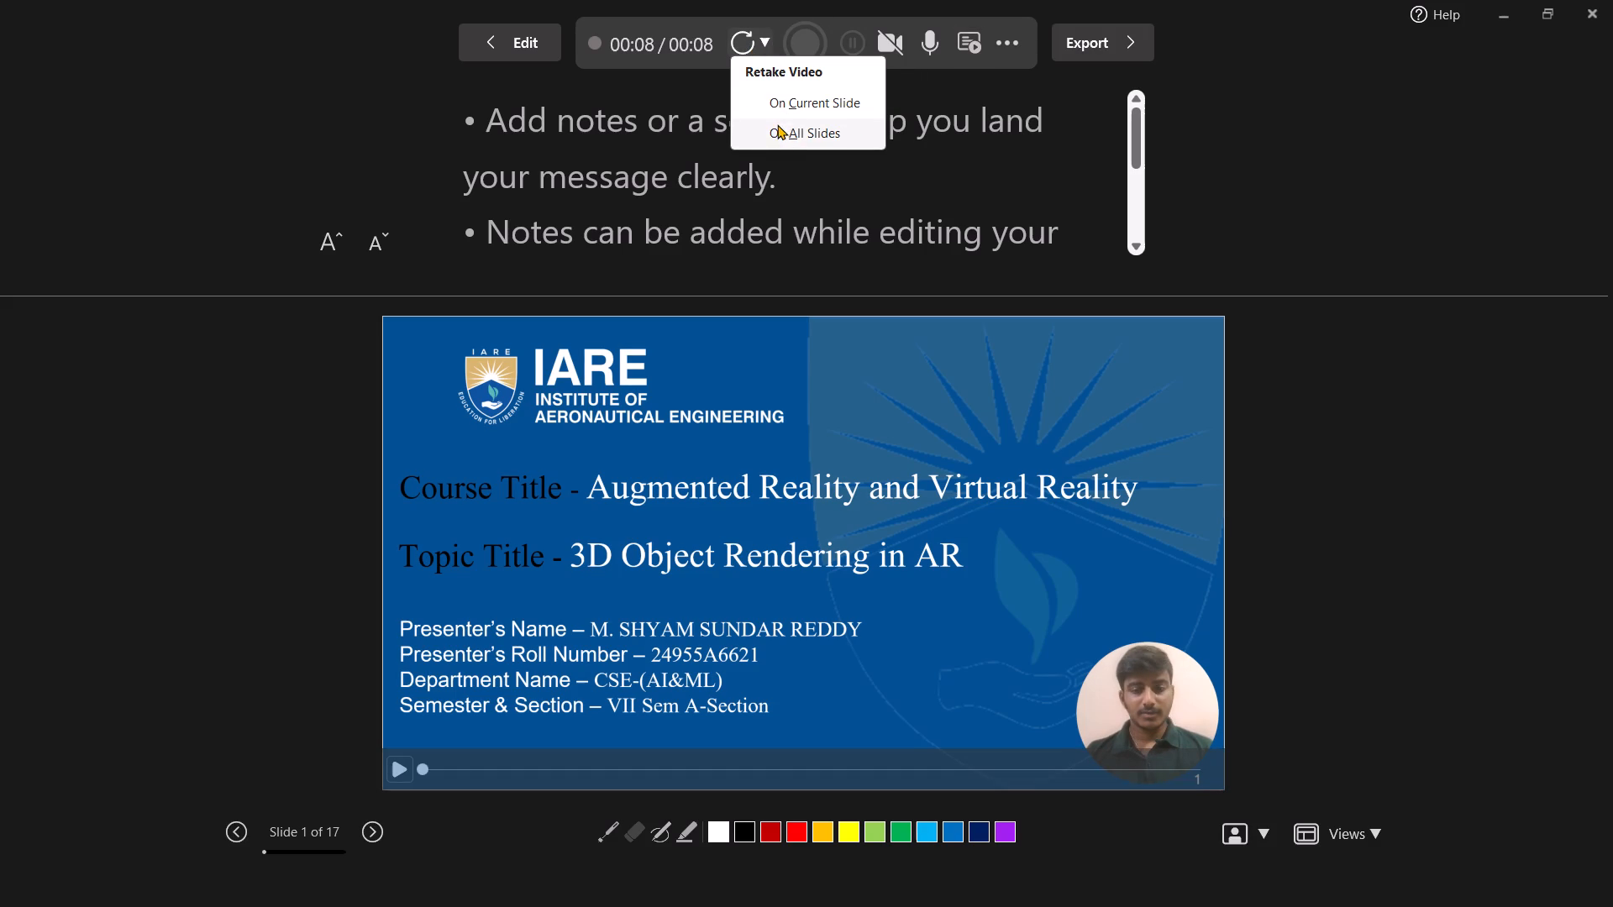
left_click(777, 131)
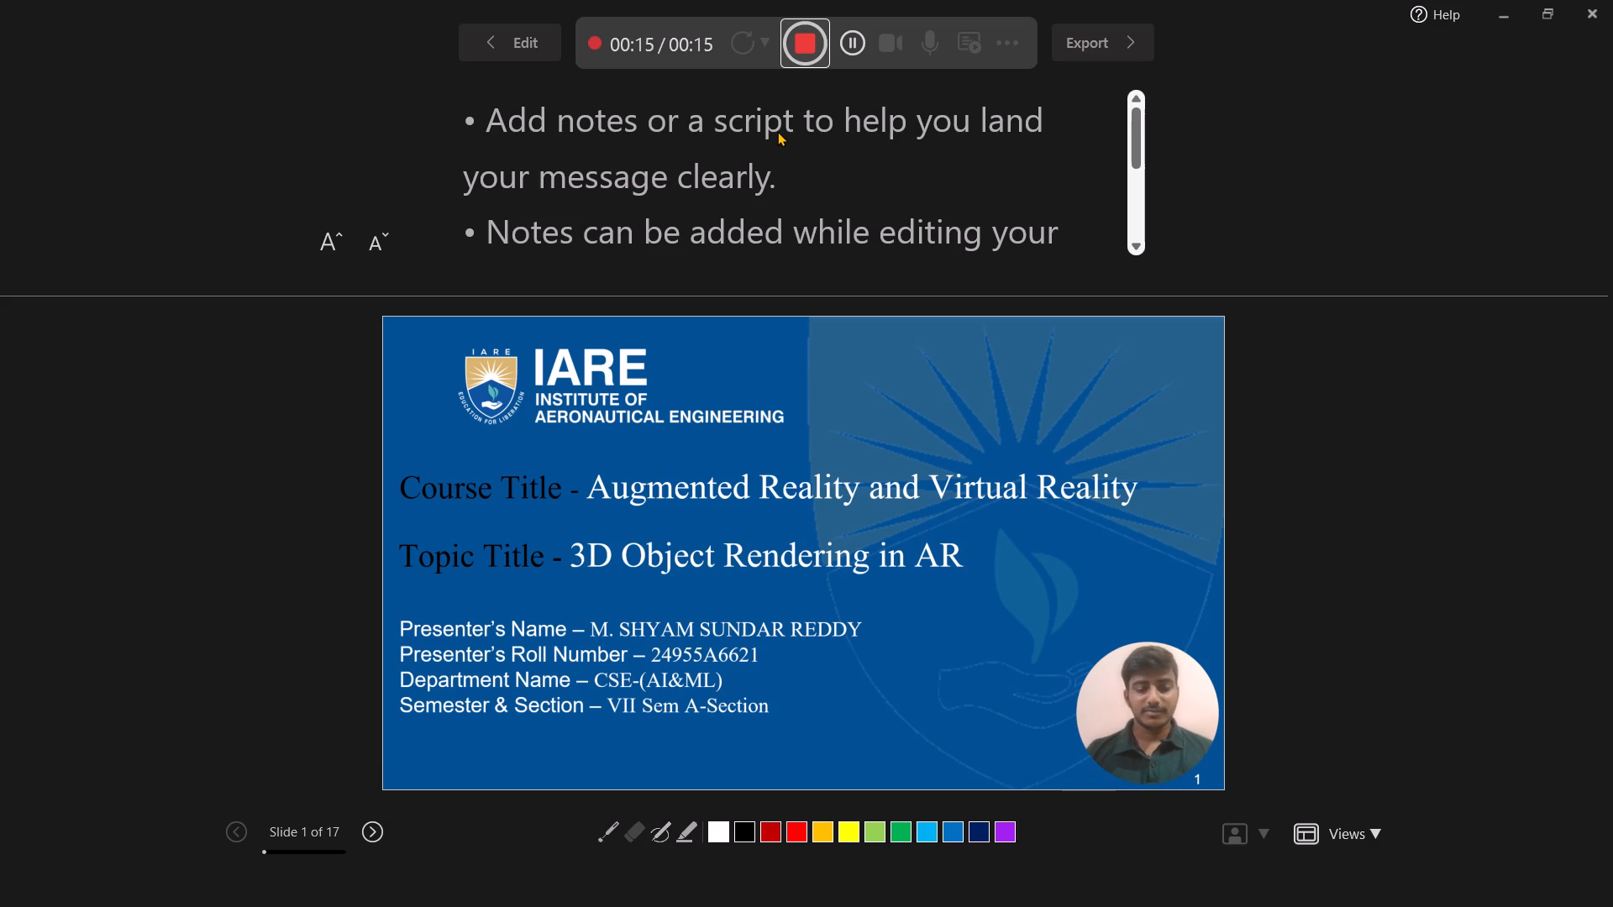
key("Right")
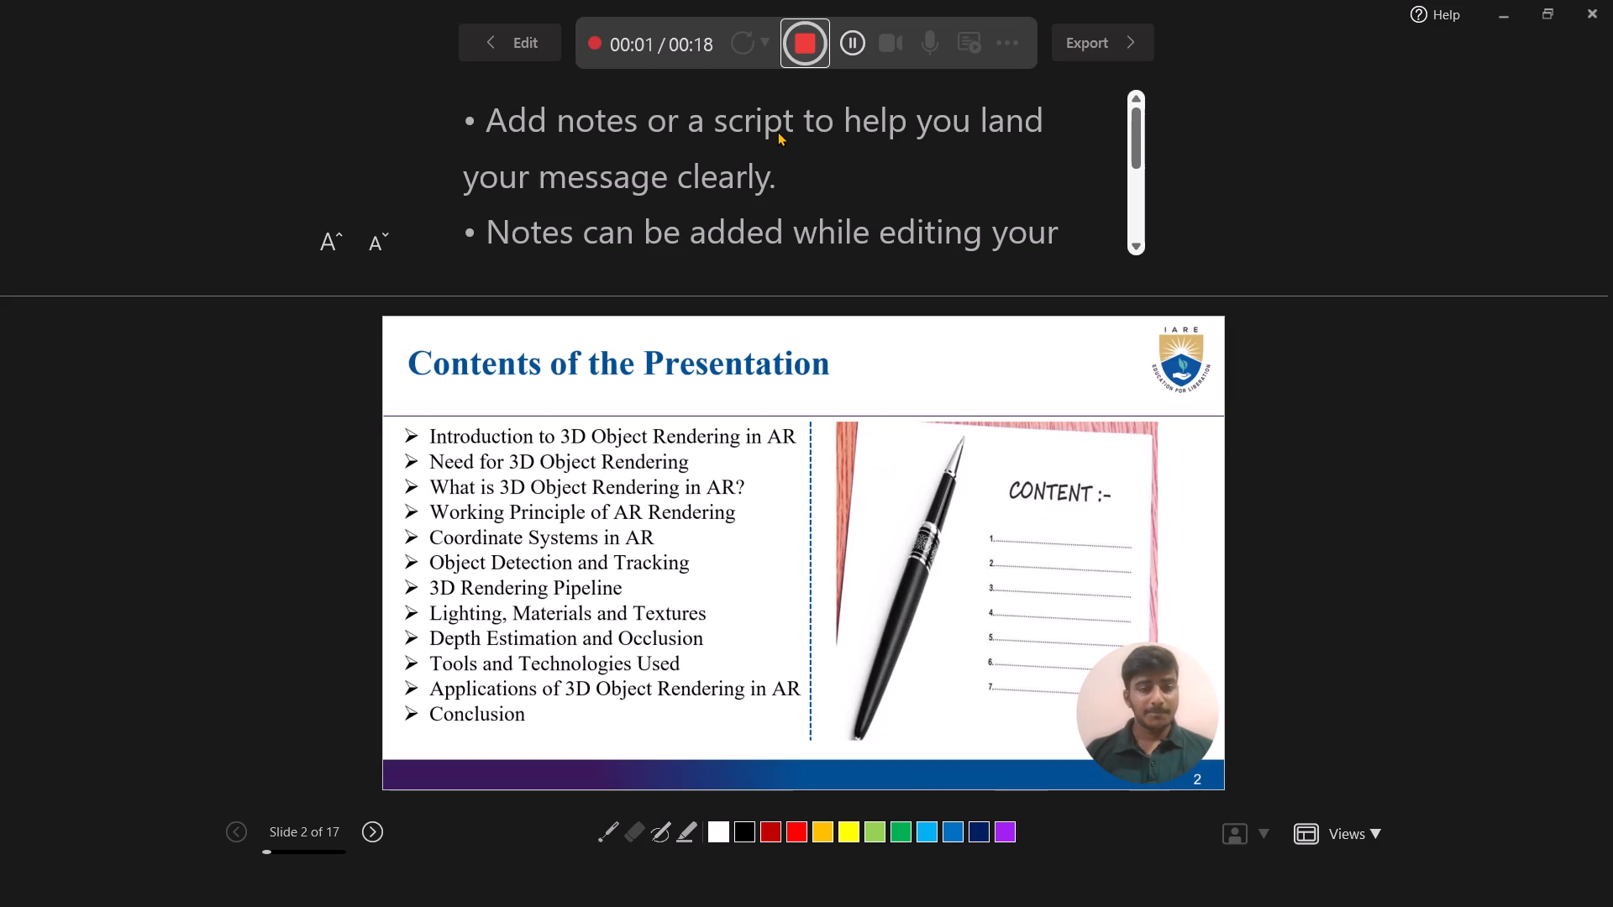
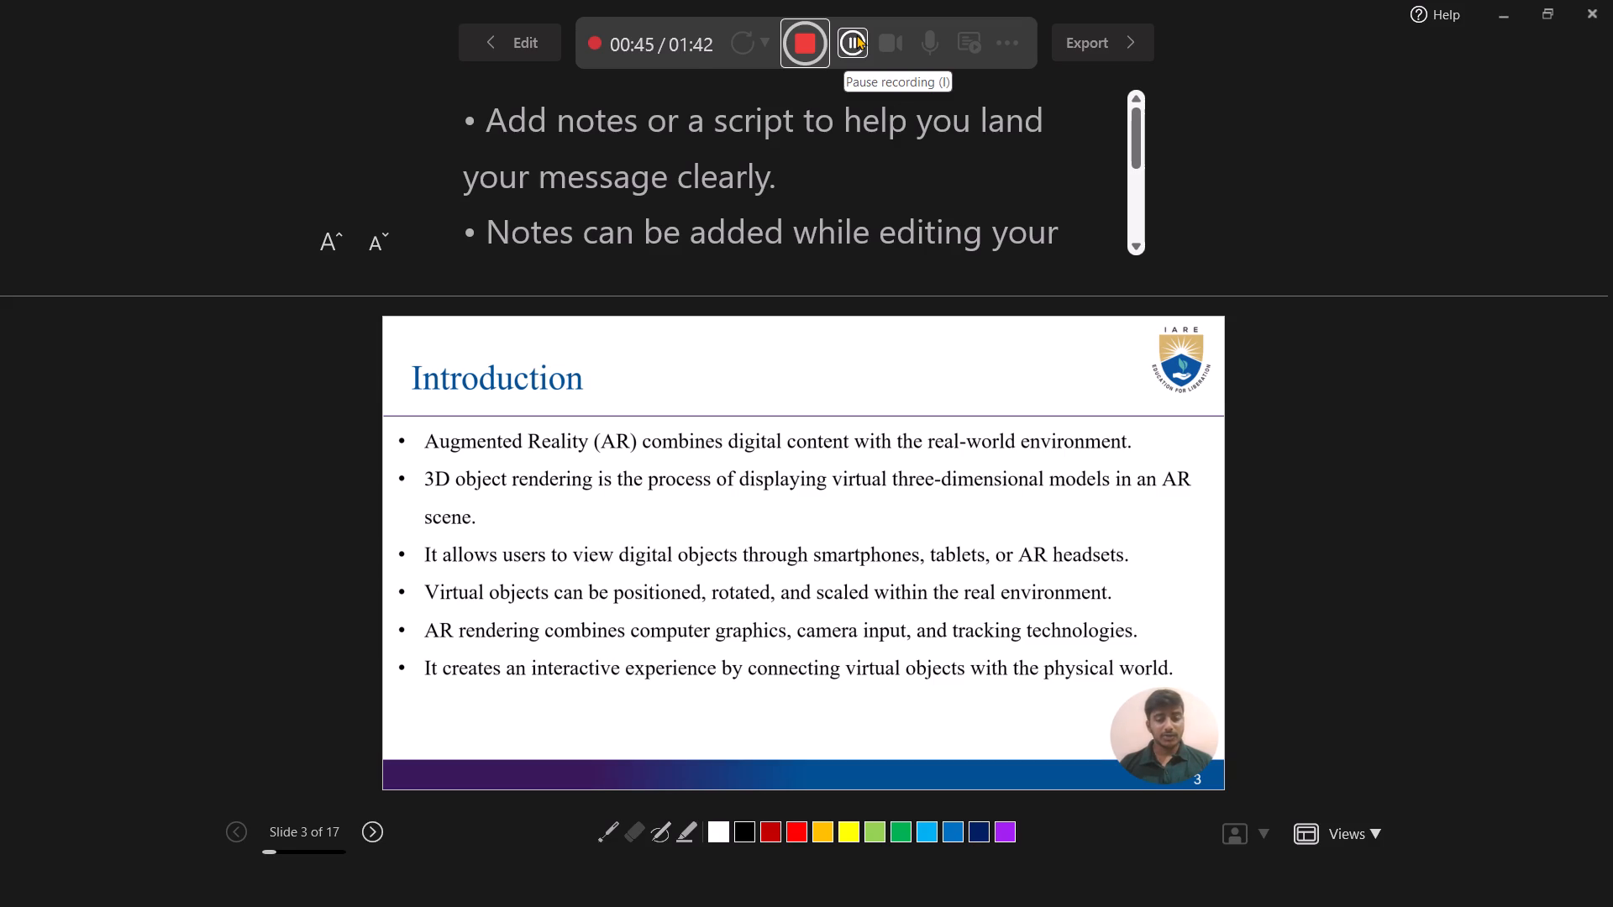
Pause the recording on the Introduction slide.
left_click(856, 34)
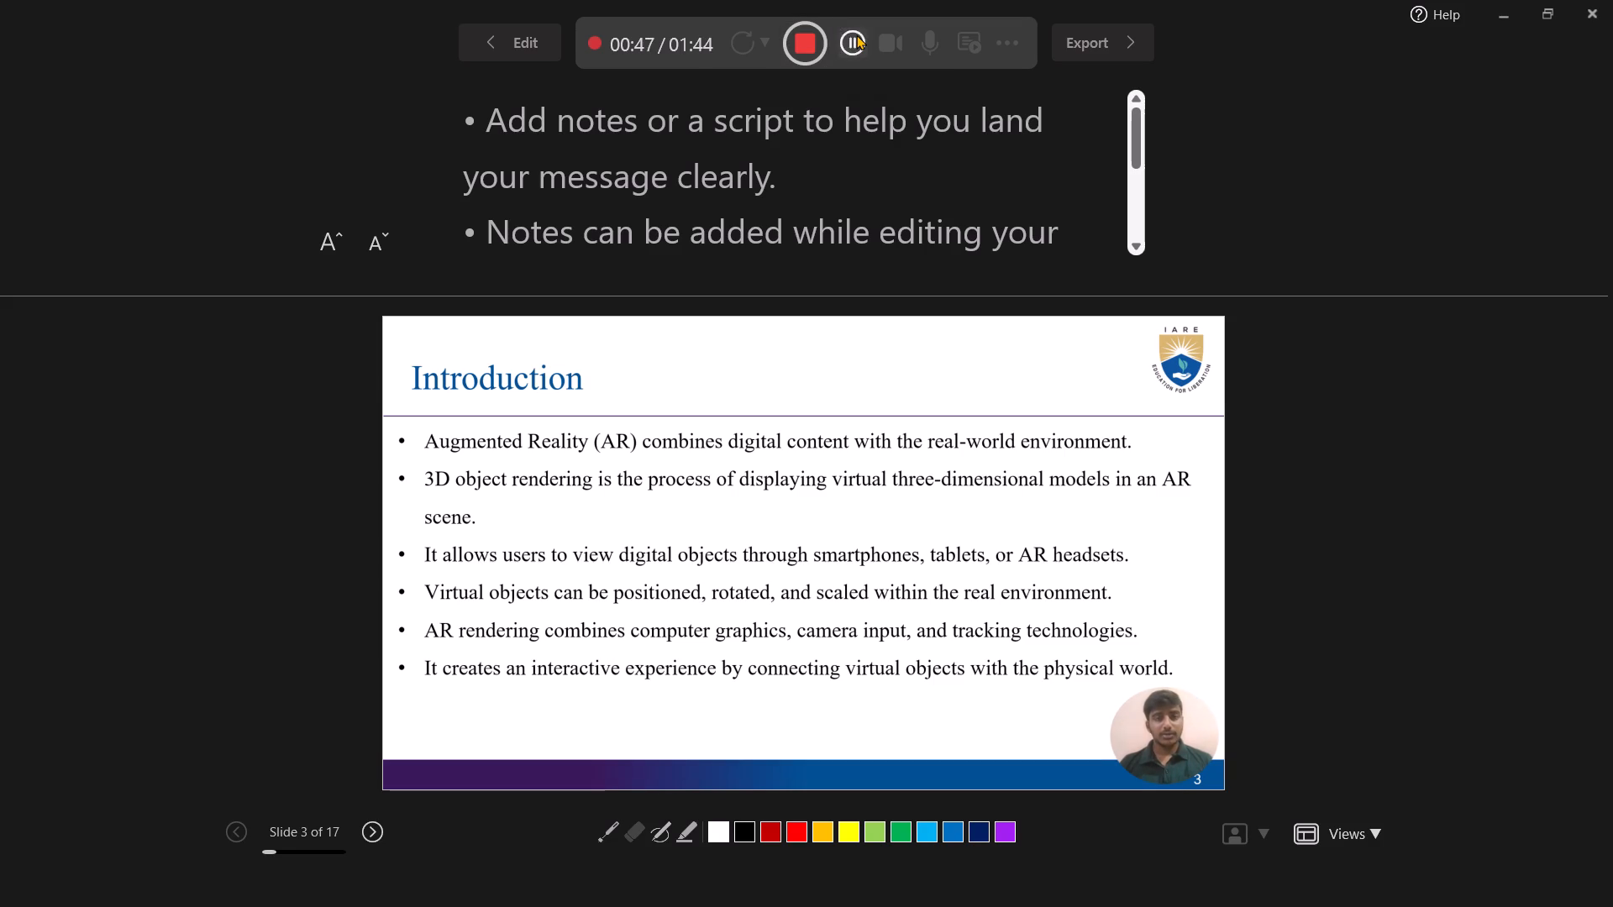
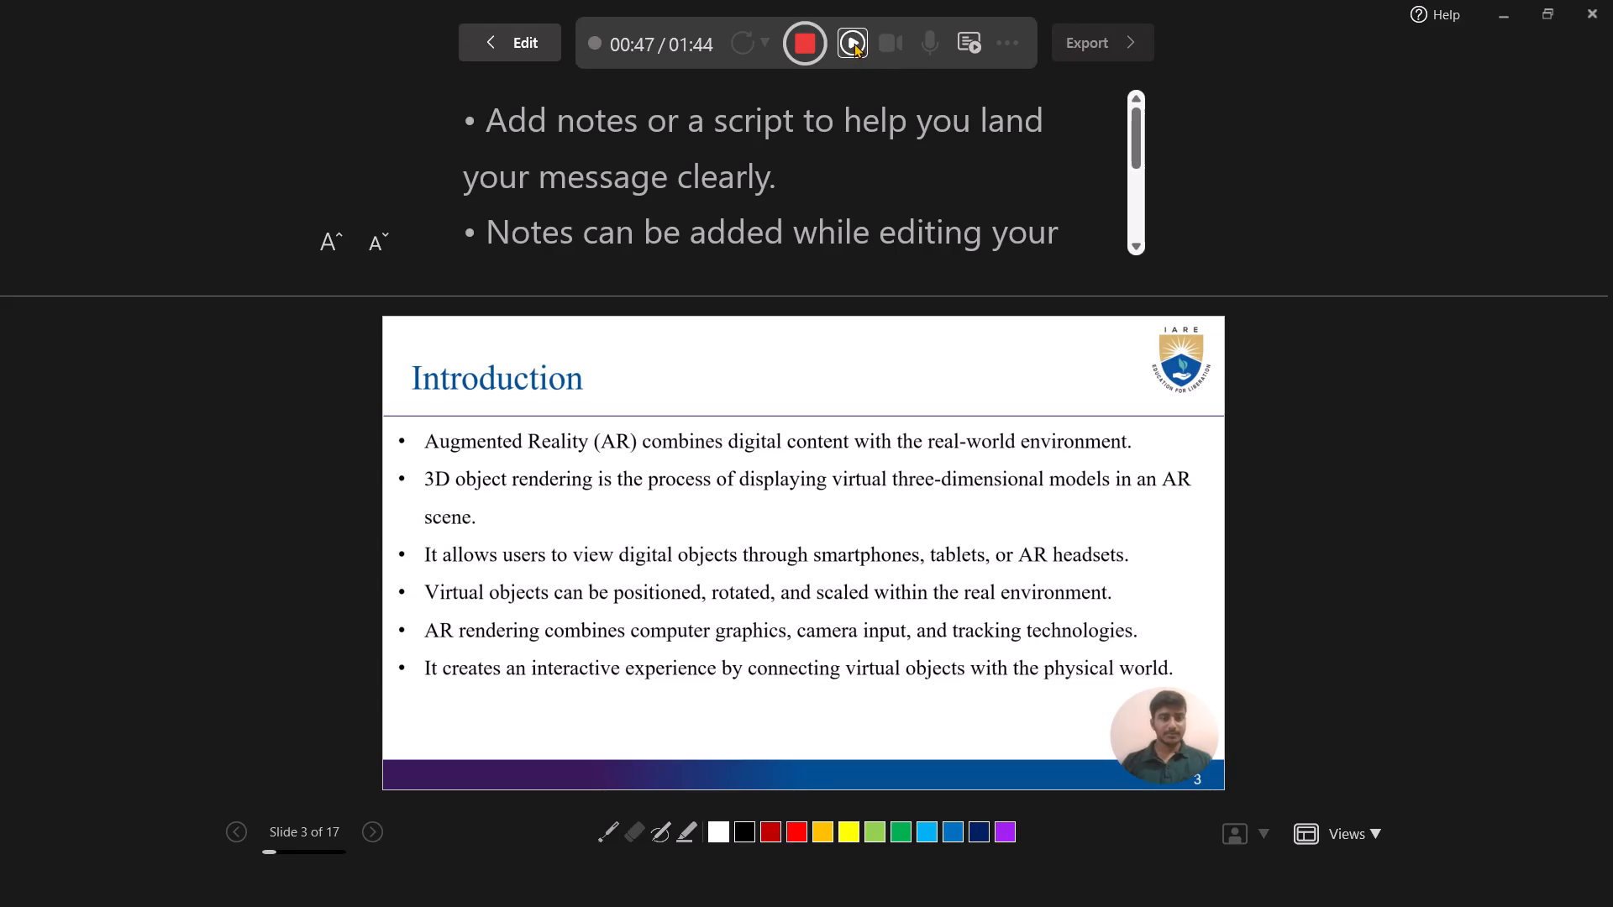
Resume recording the Introduction slide and advance to the Need for 3D Object Rendering in AR slide.
left_click(854, 43)
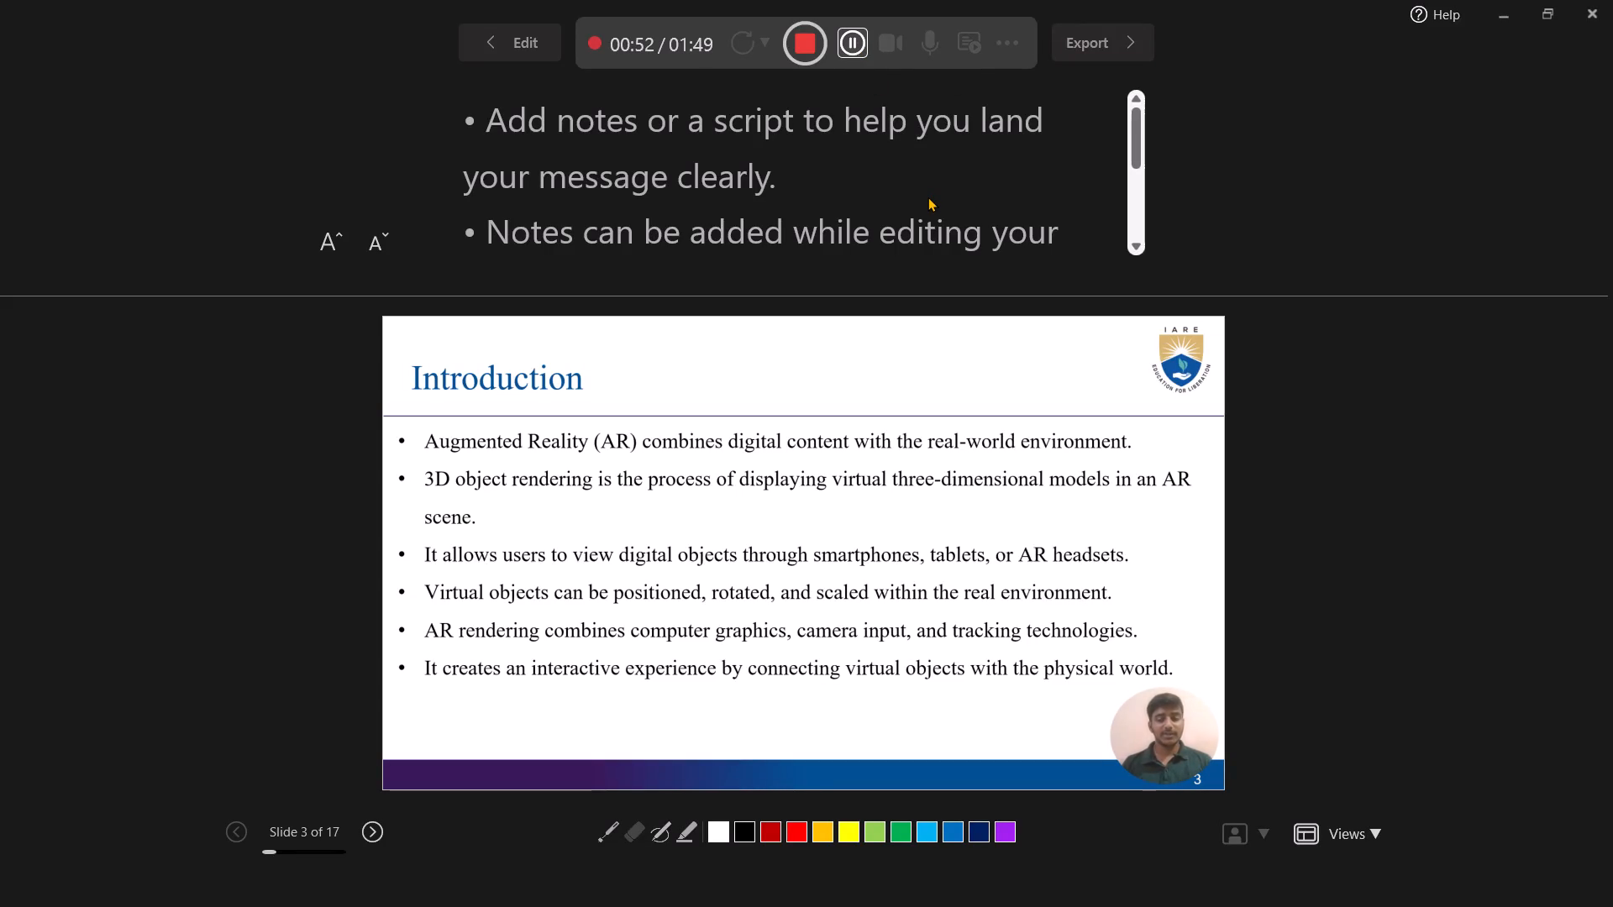
key("Right")
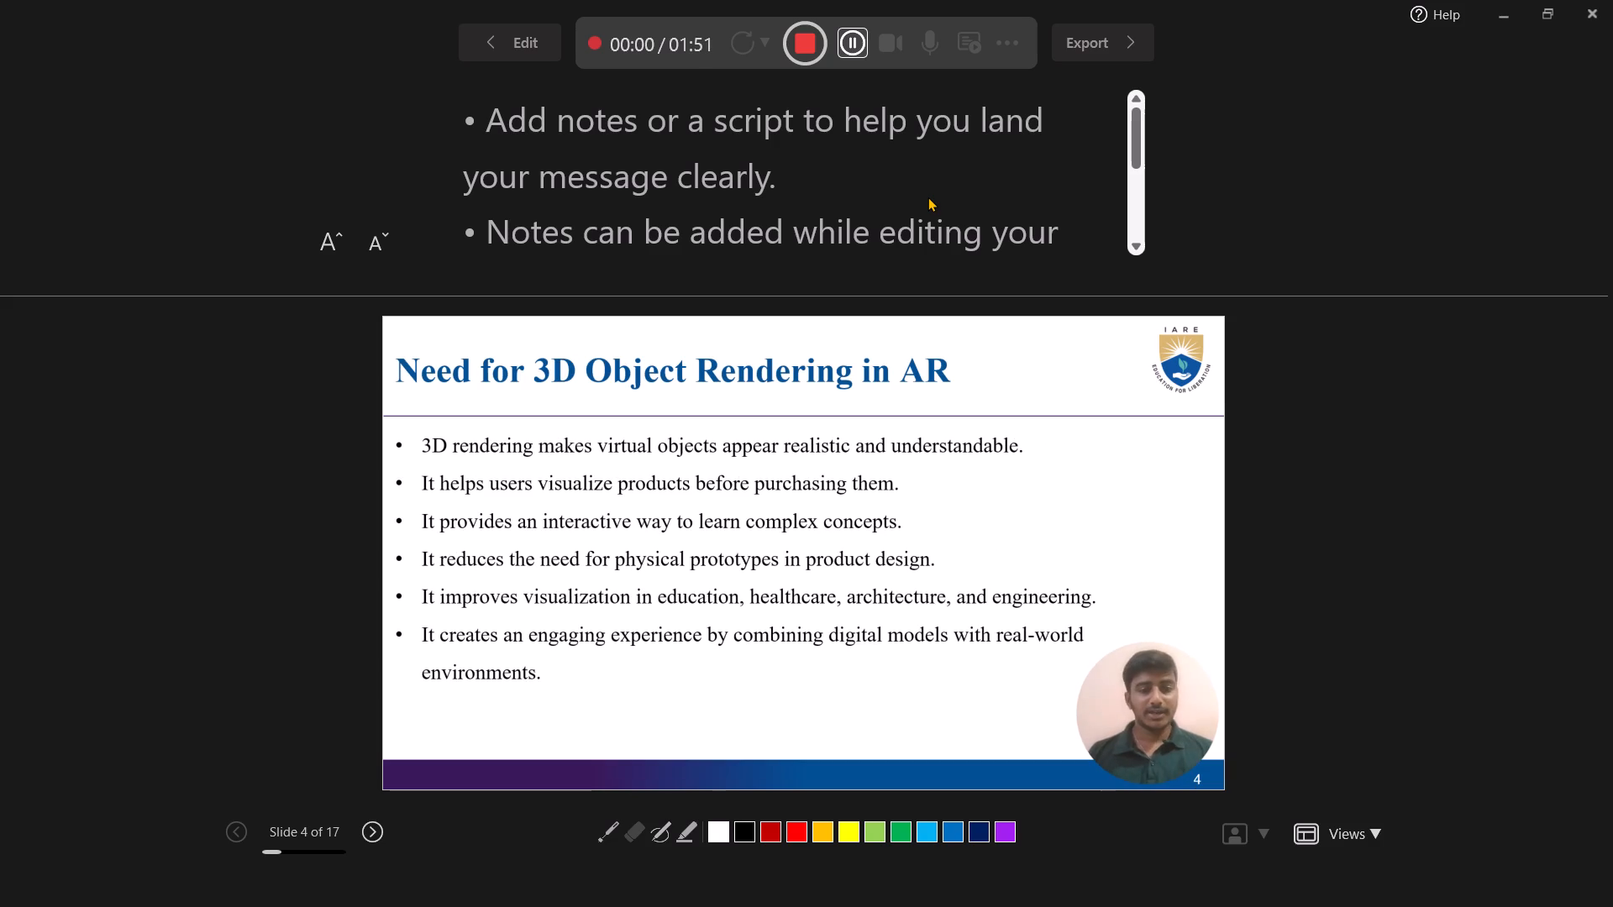
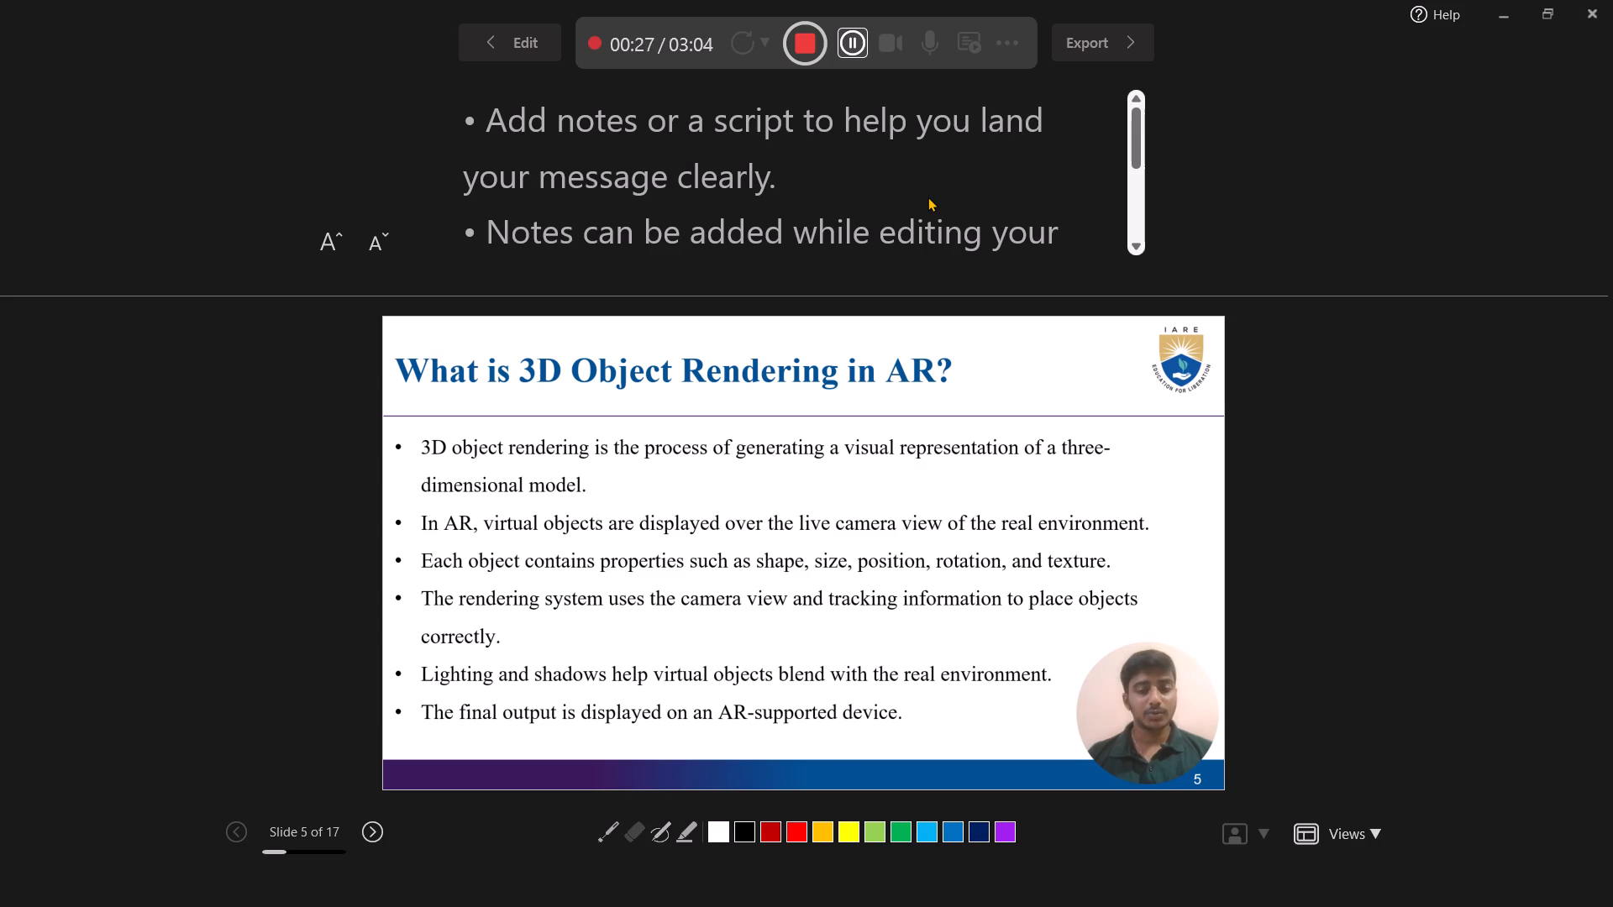
Pause and resume recording on the What is 3D Object Rendering in AR? slide, and advance to slide 6.
left_click(861, 46)
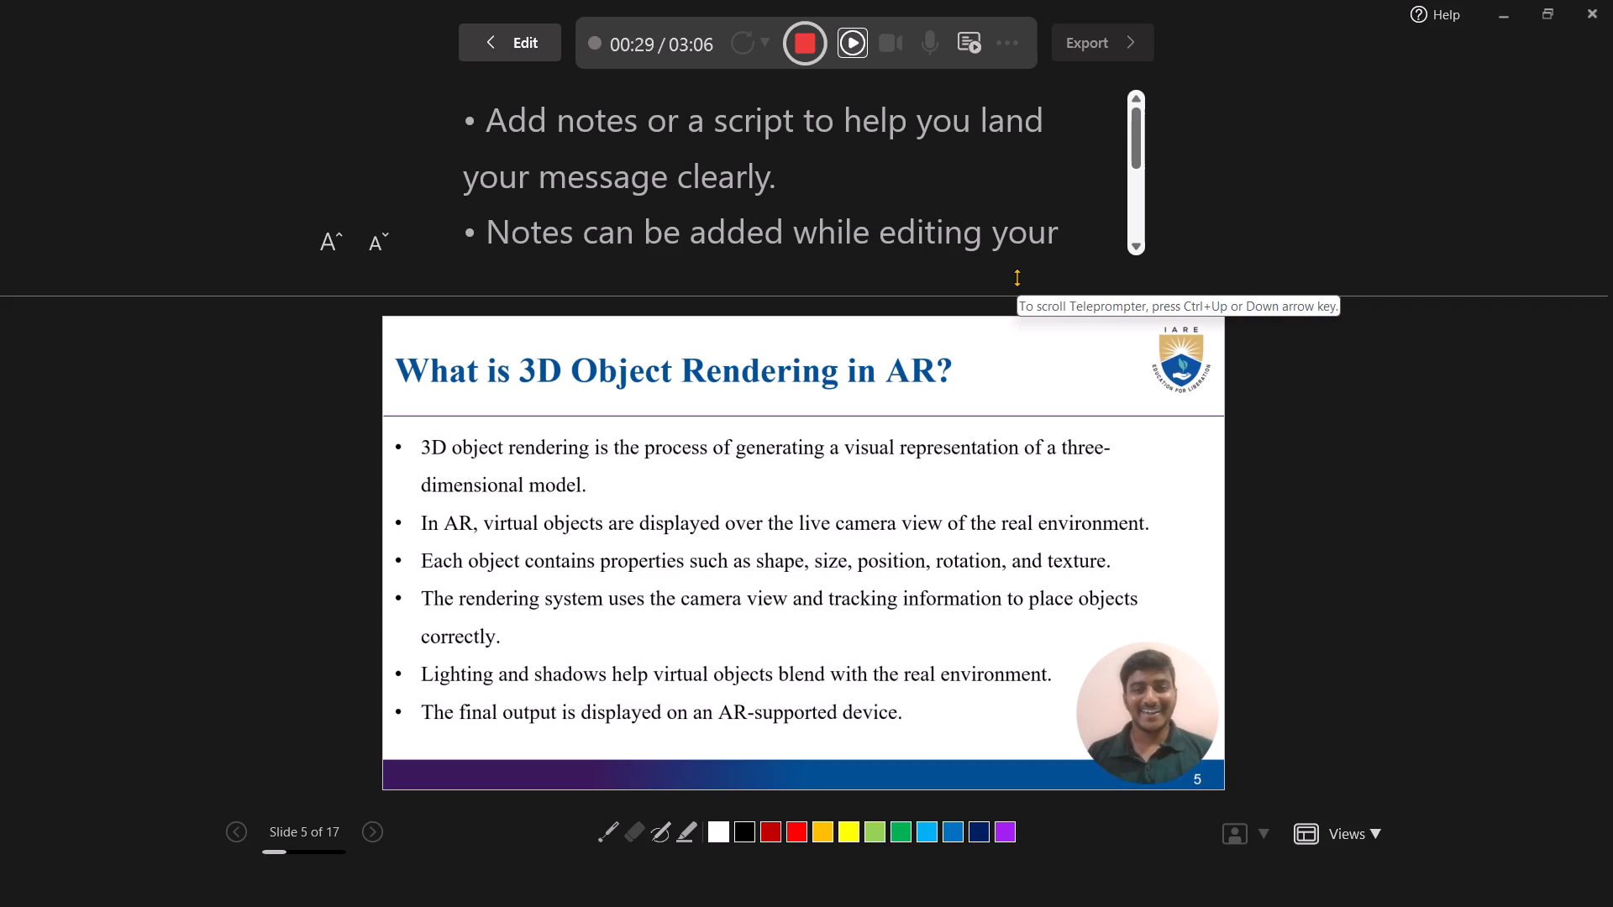
left_click(853, 34)
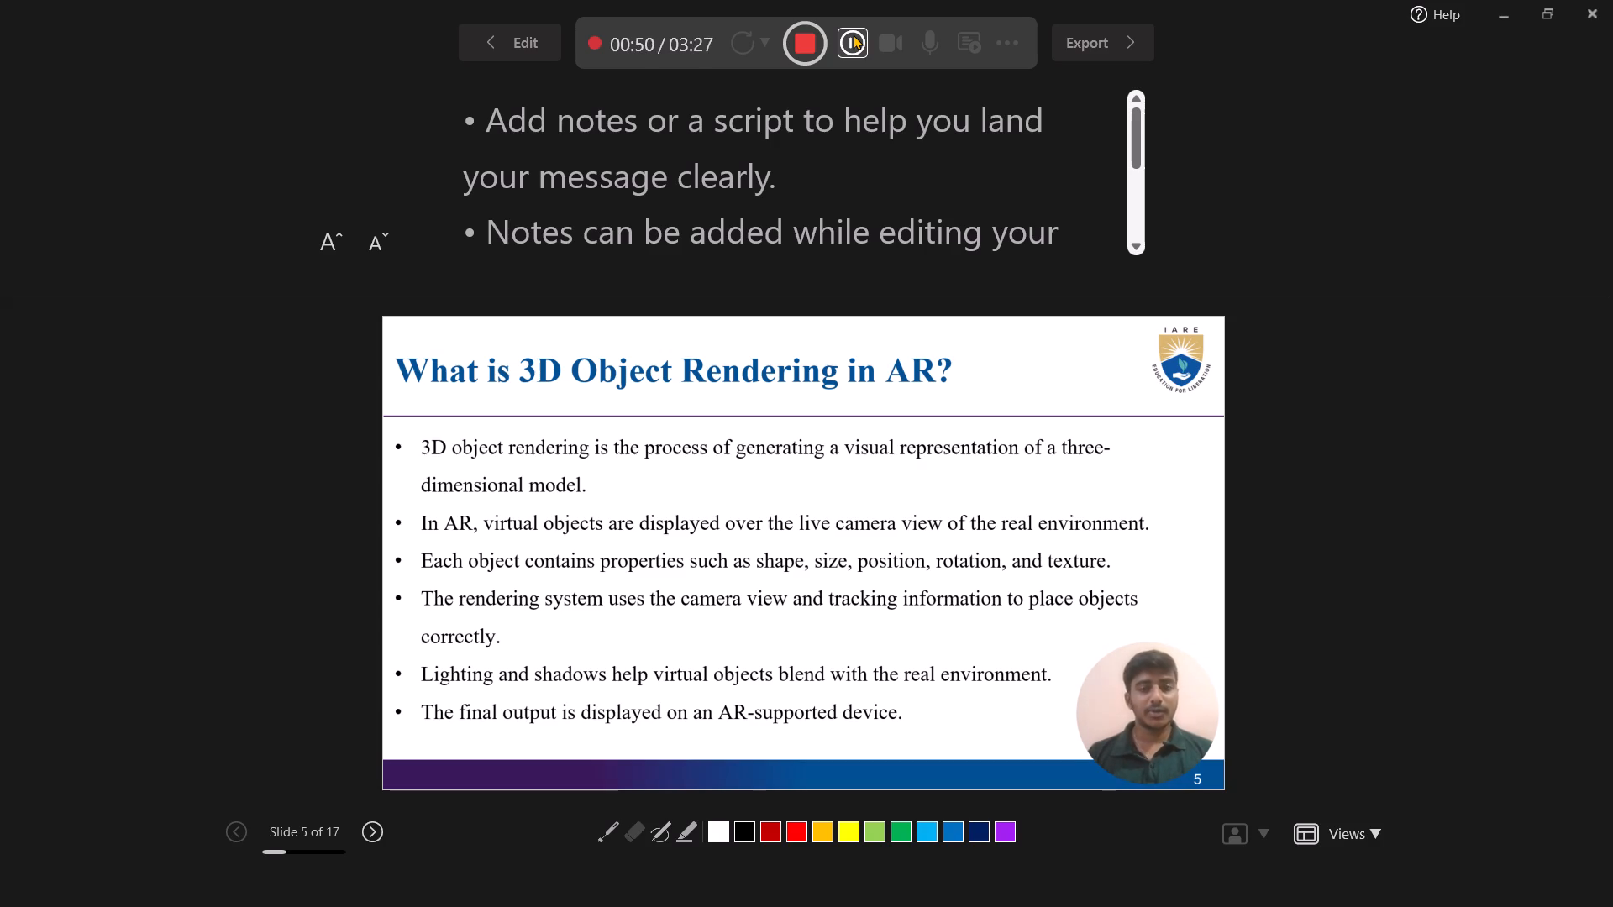
key("Right")
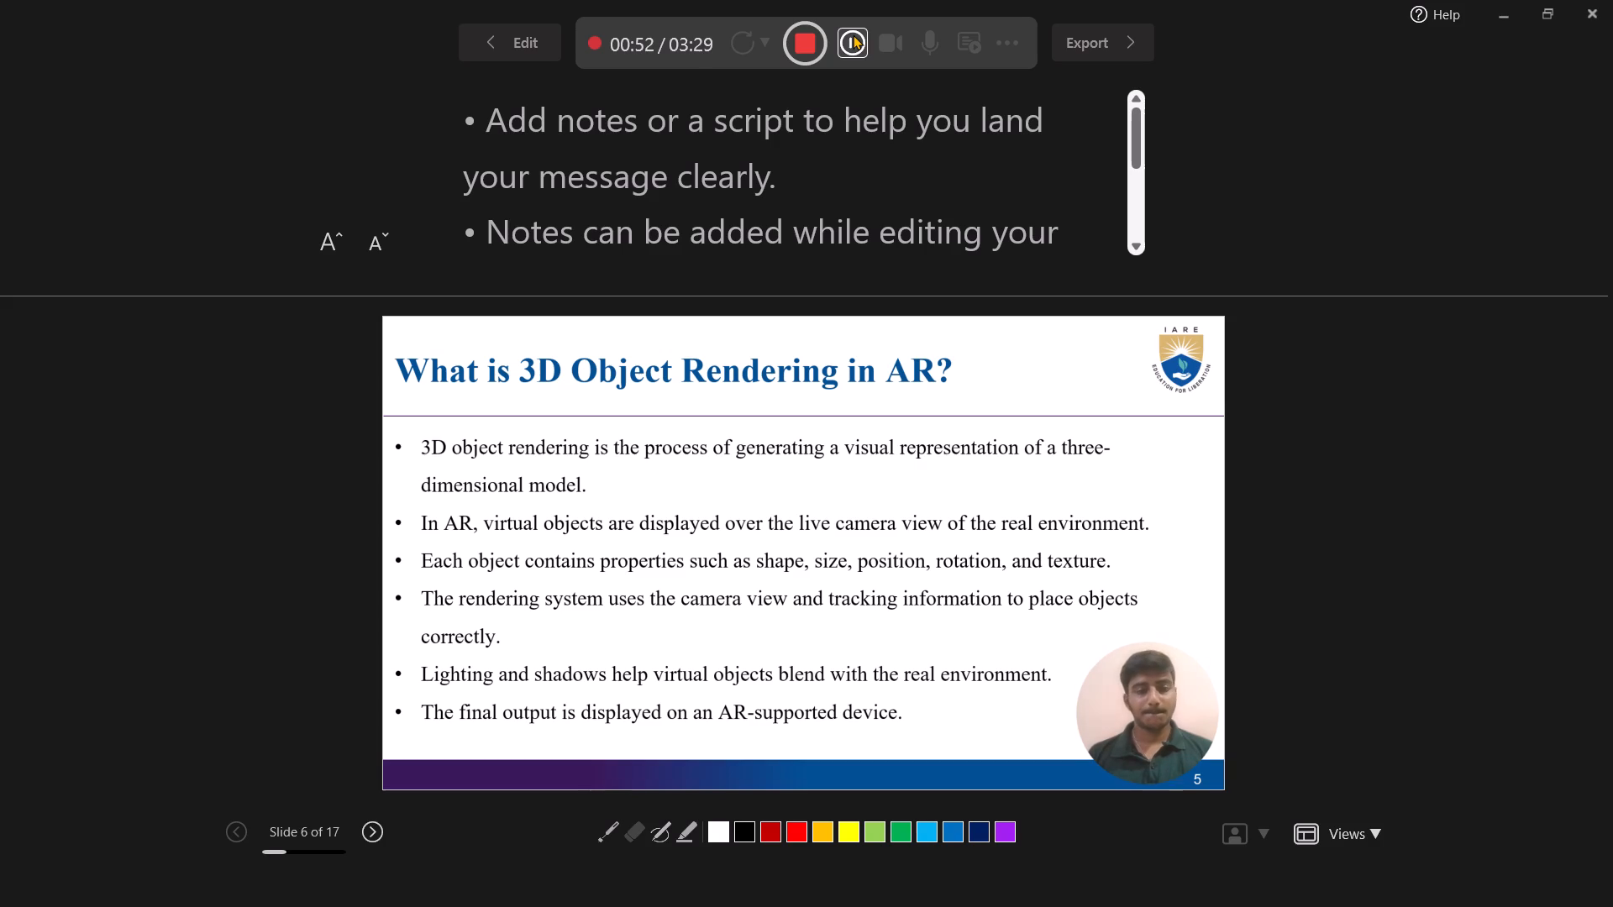
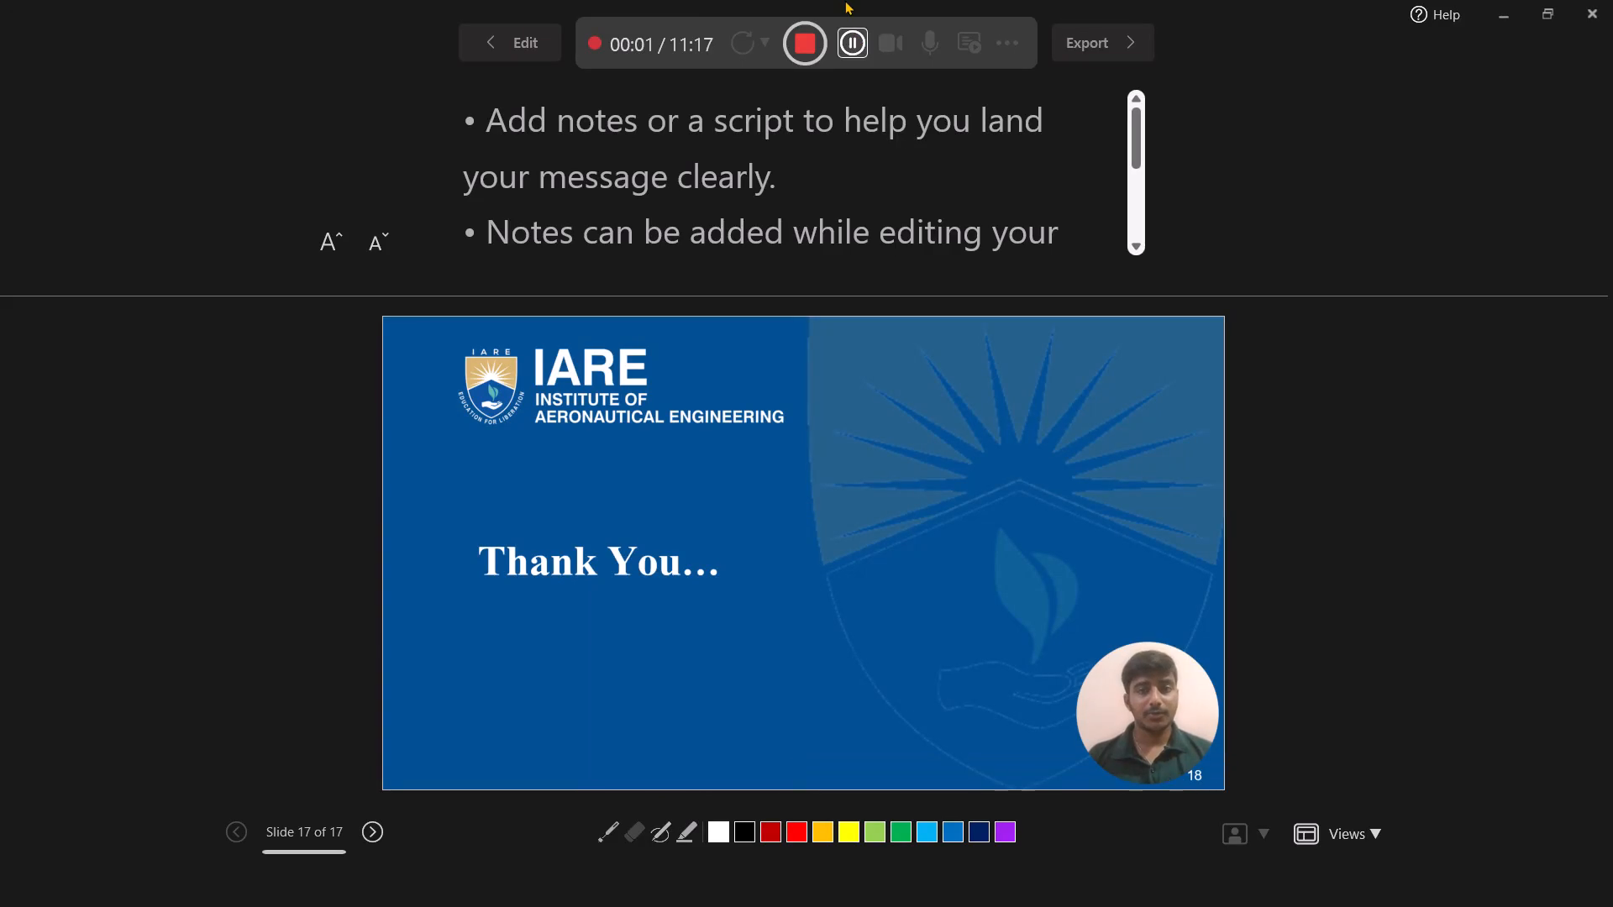
Stop the recording on the closing Thank You slide.
left_click(812, 33)
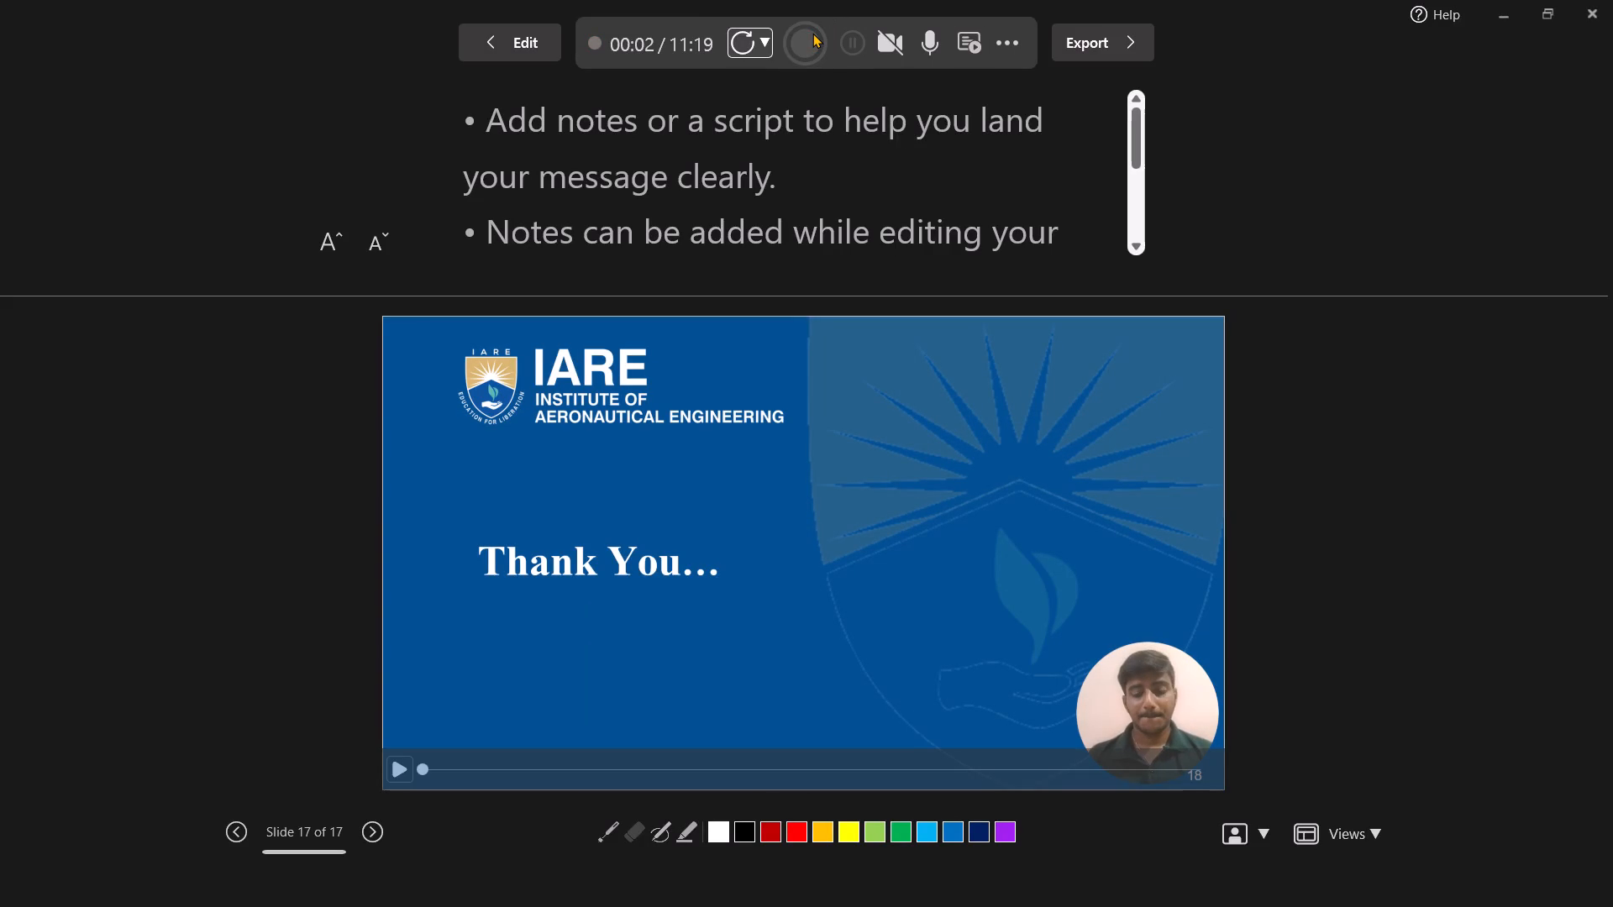
Set up the video export of the recorded presentation with Downloads as the save folder, and open the file name for editing.
left_click(1121, 50)
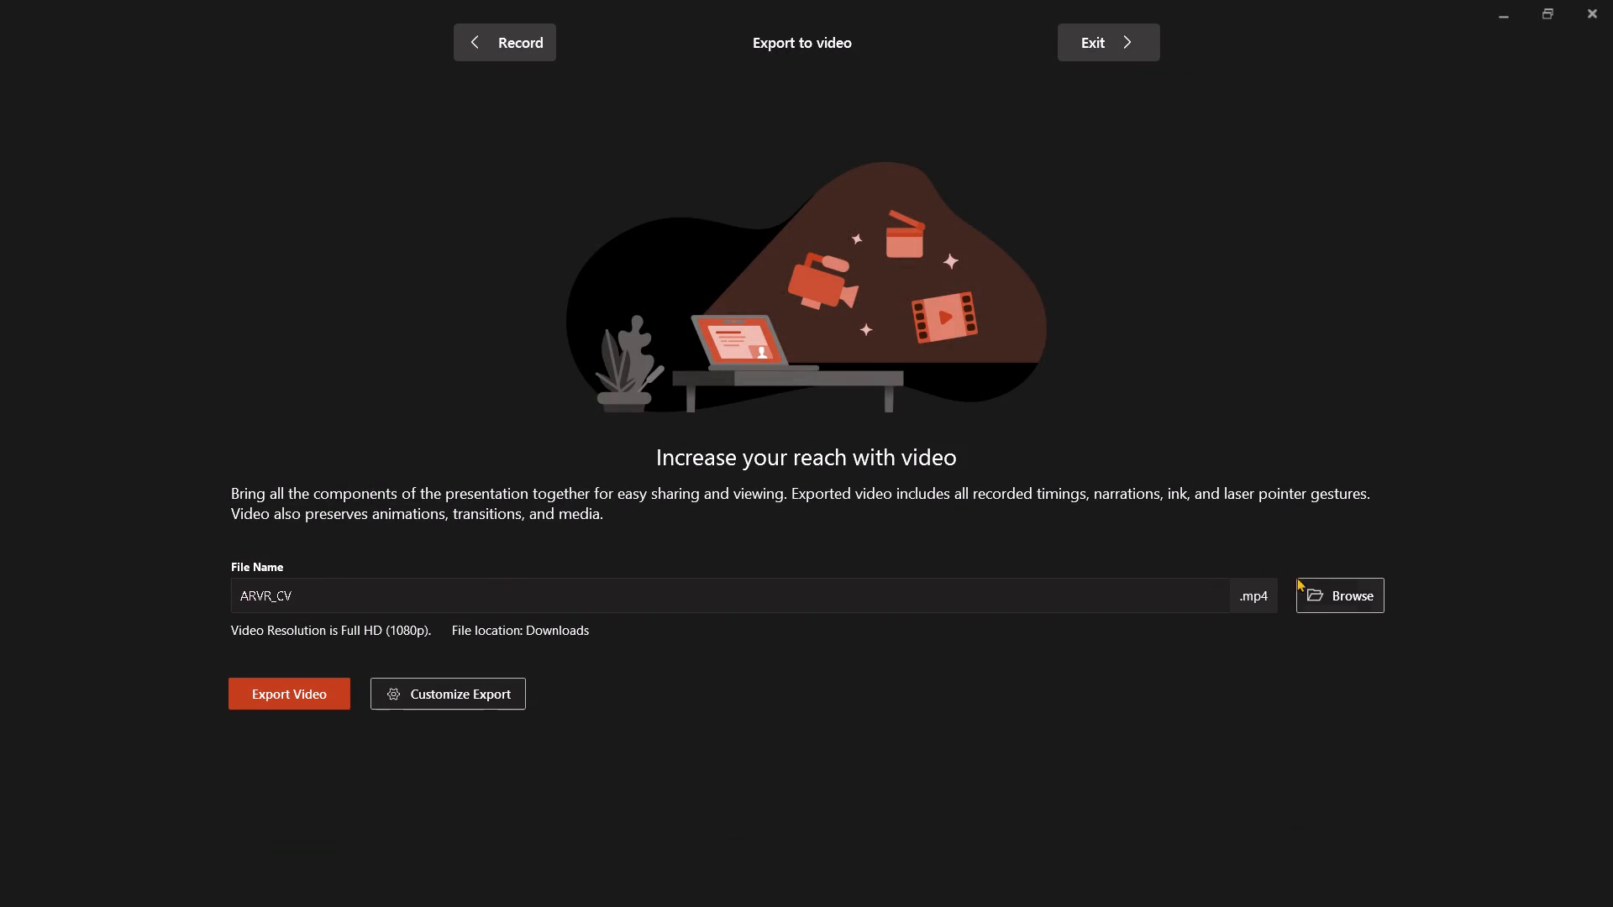
left_click(1326, 593)
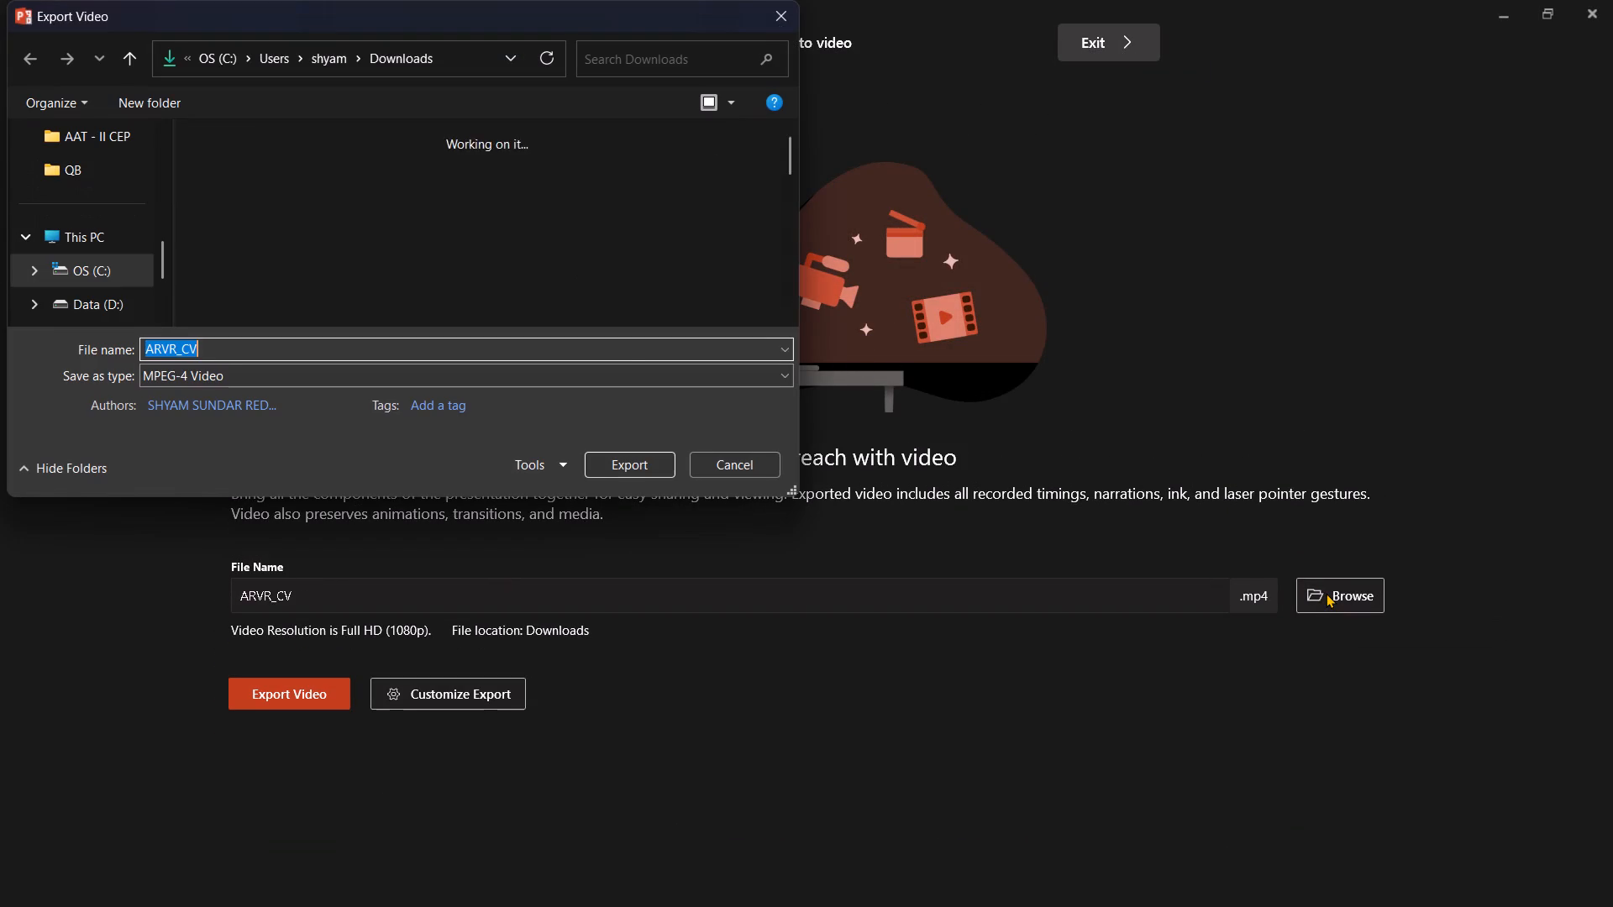
scroll(71, 197, "up", 4)
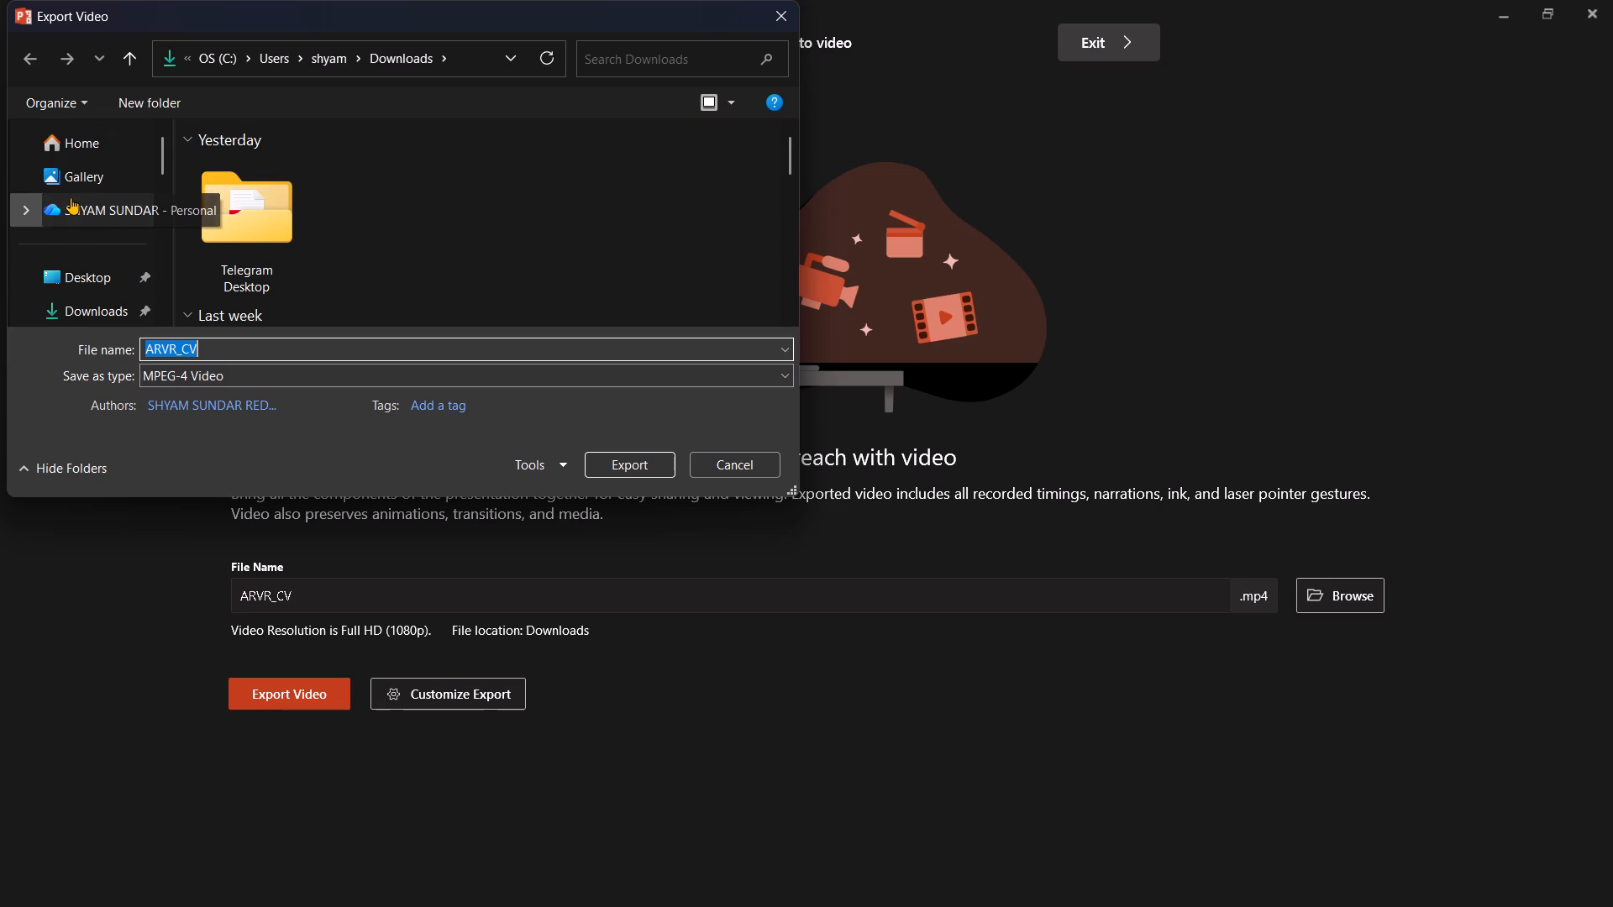
left_click(91, 305)
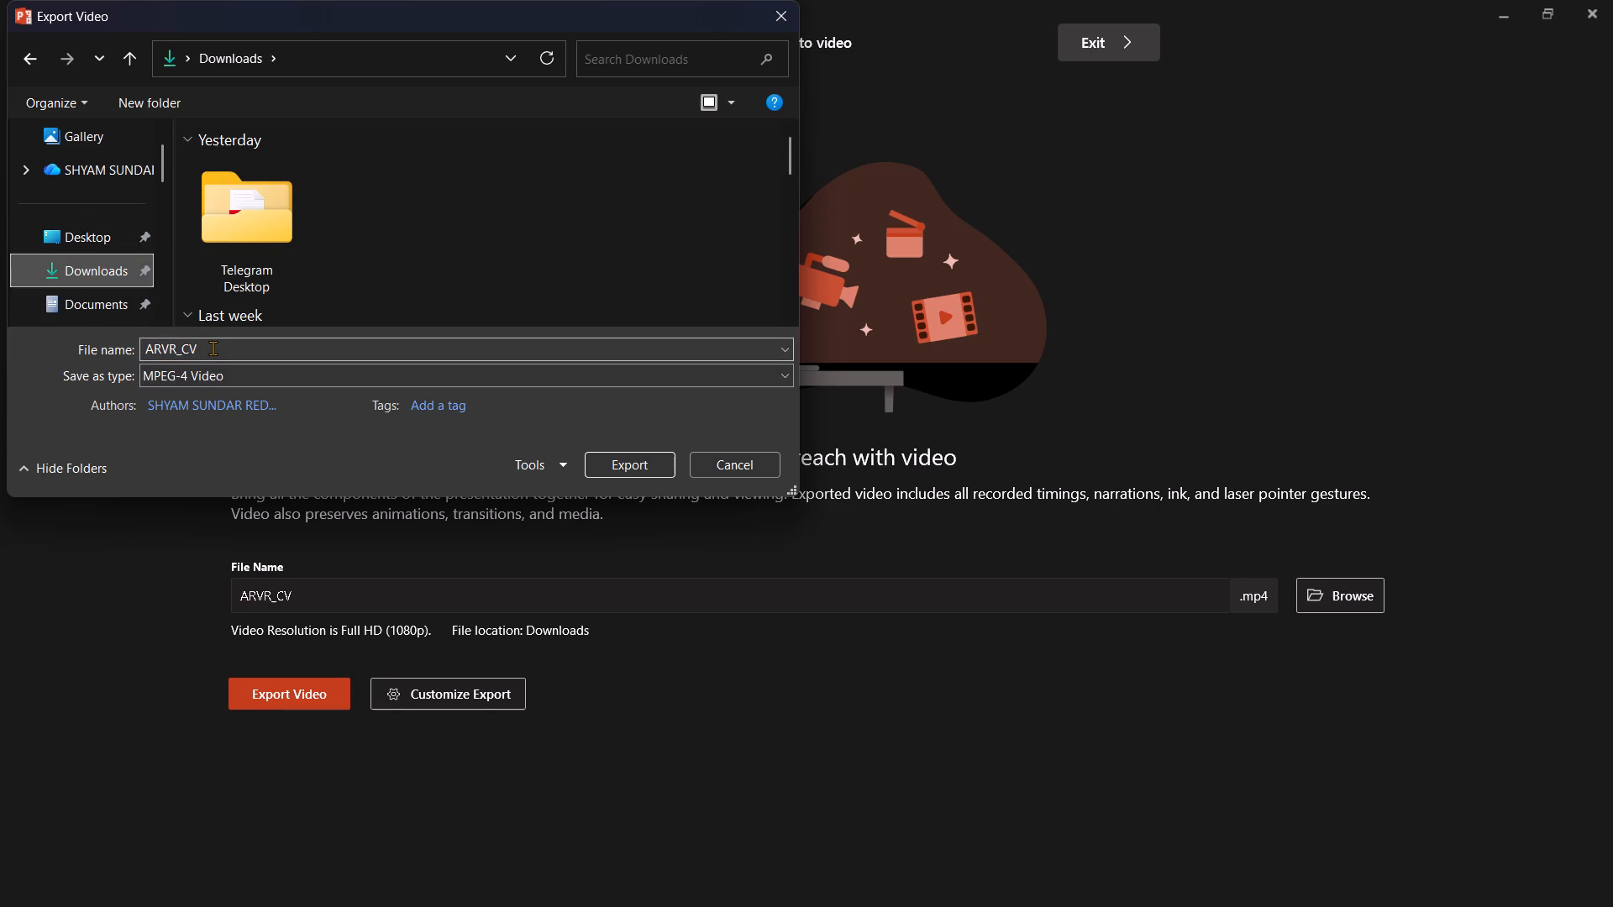
left_click(217, 348)
left_click(217, 348)
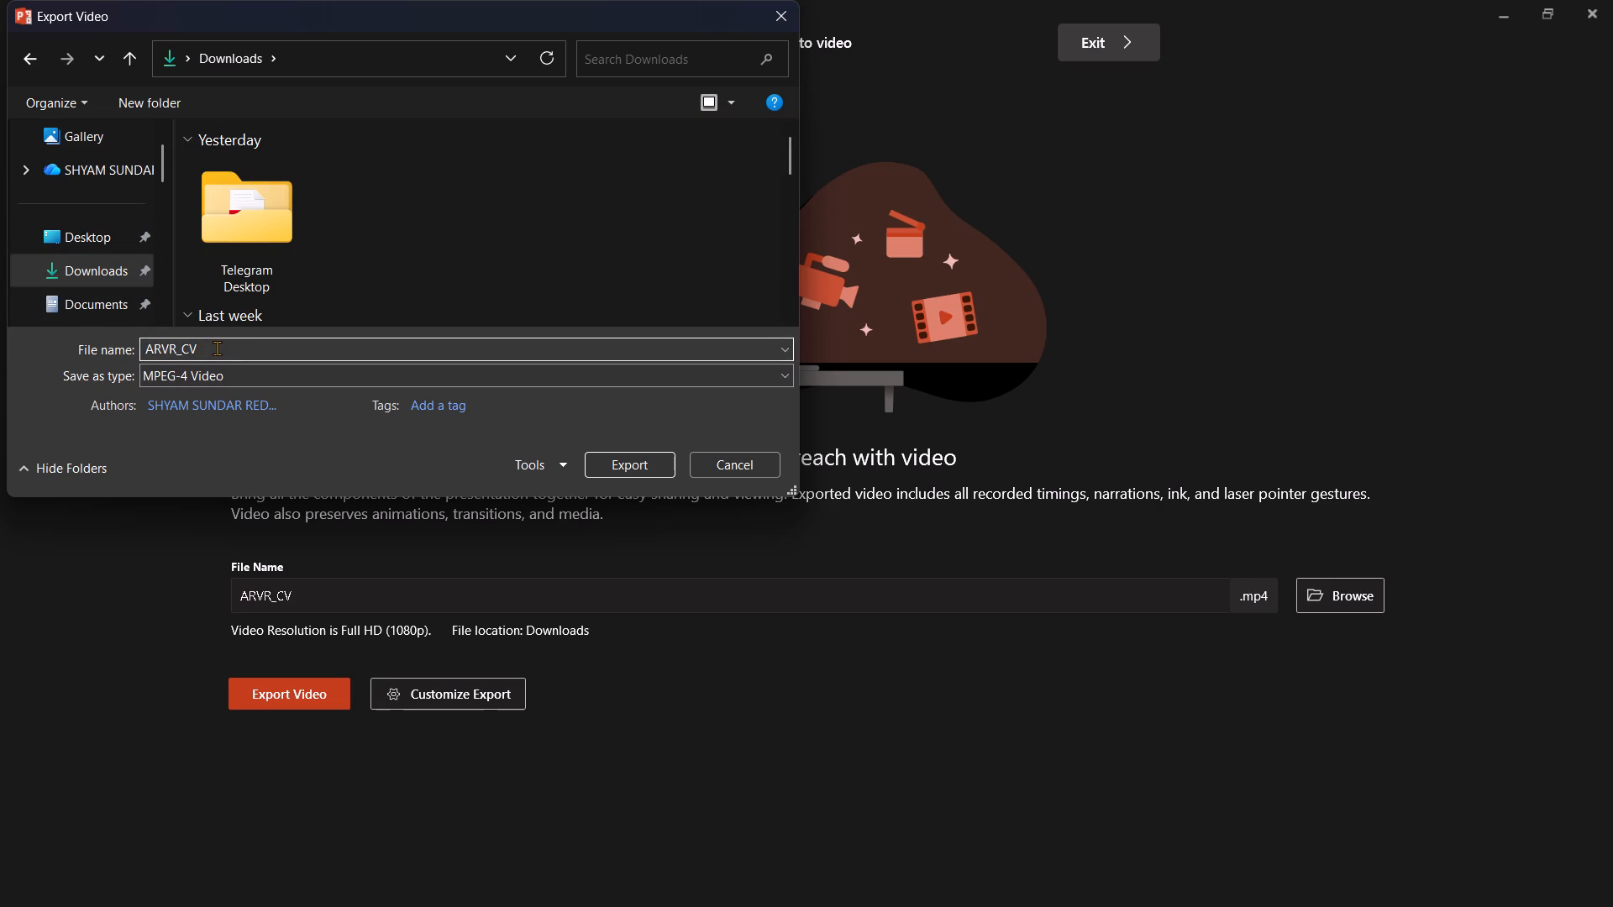
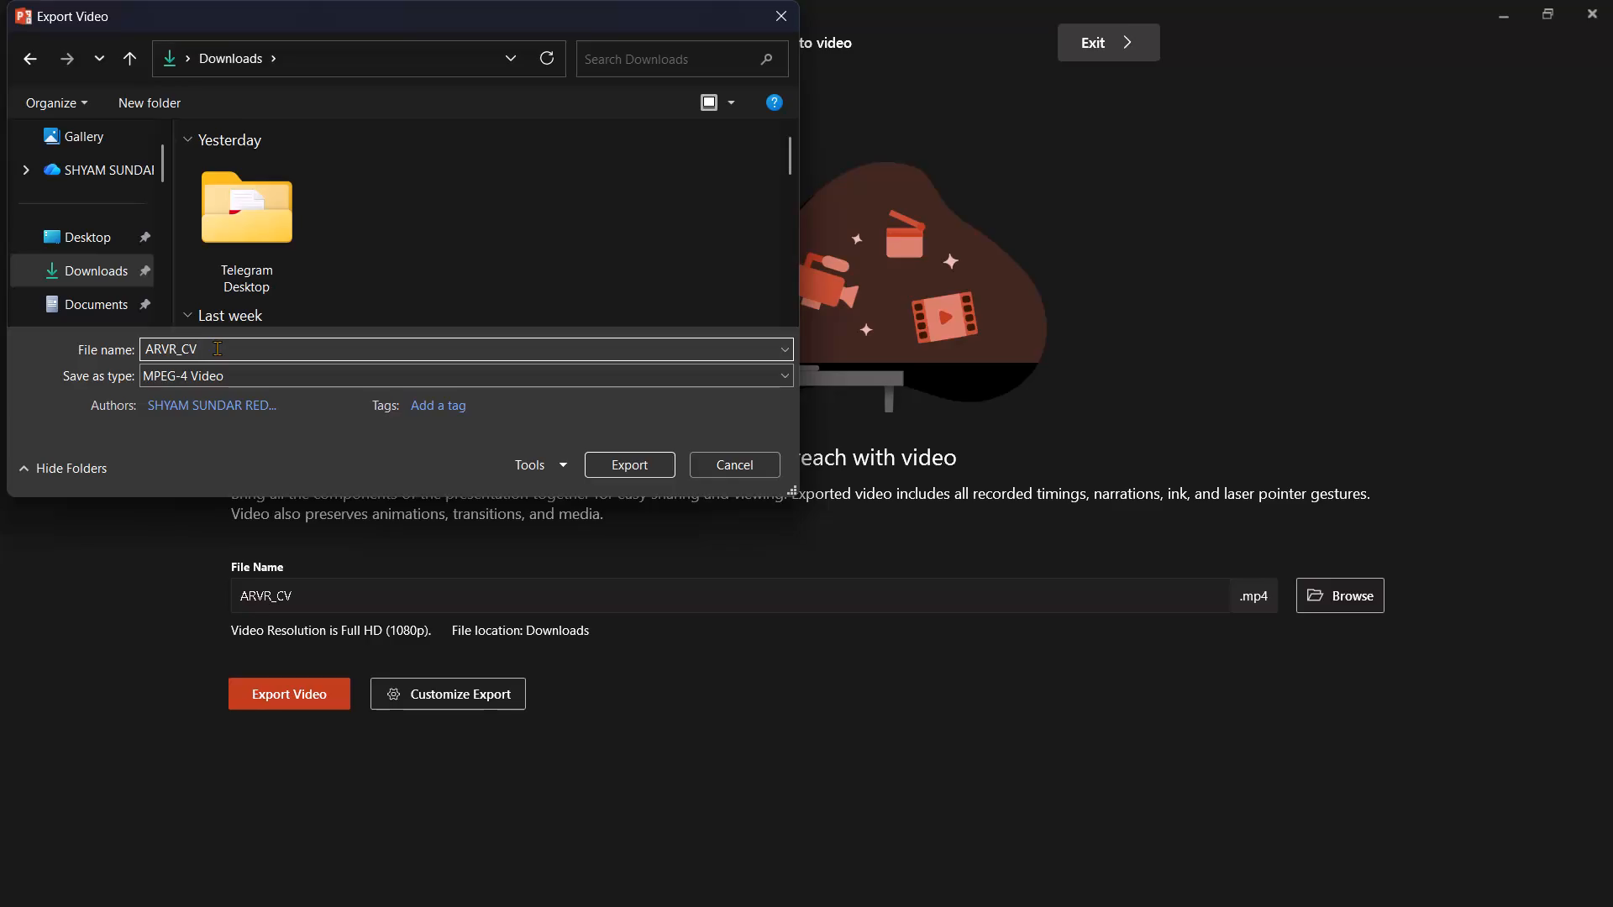
Export the recorded presentation to the Downloads folder as an MPEG-4 video named ARVR_CV.
left_click(630, 466)
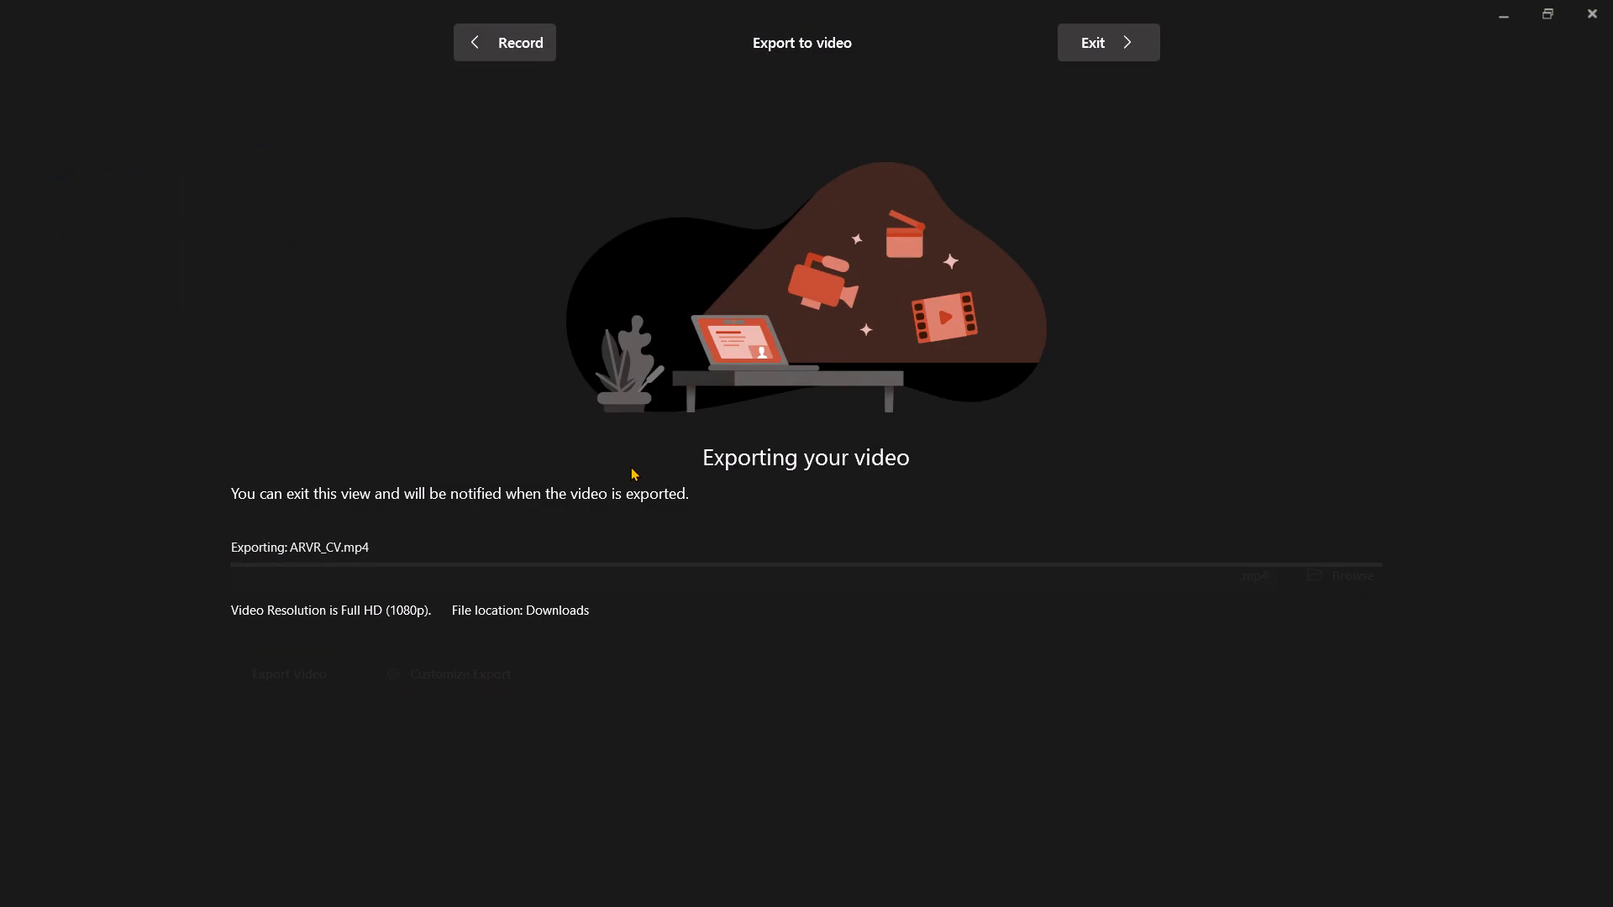
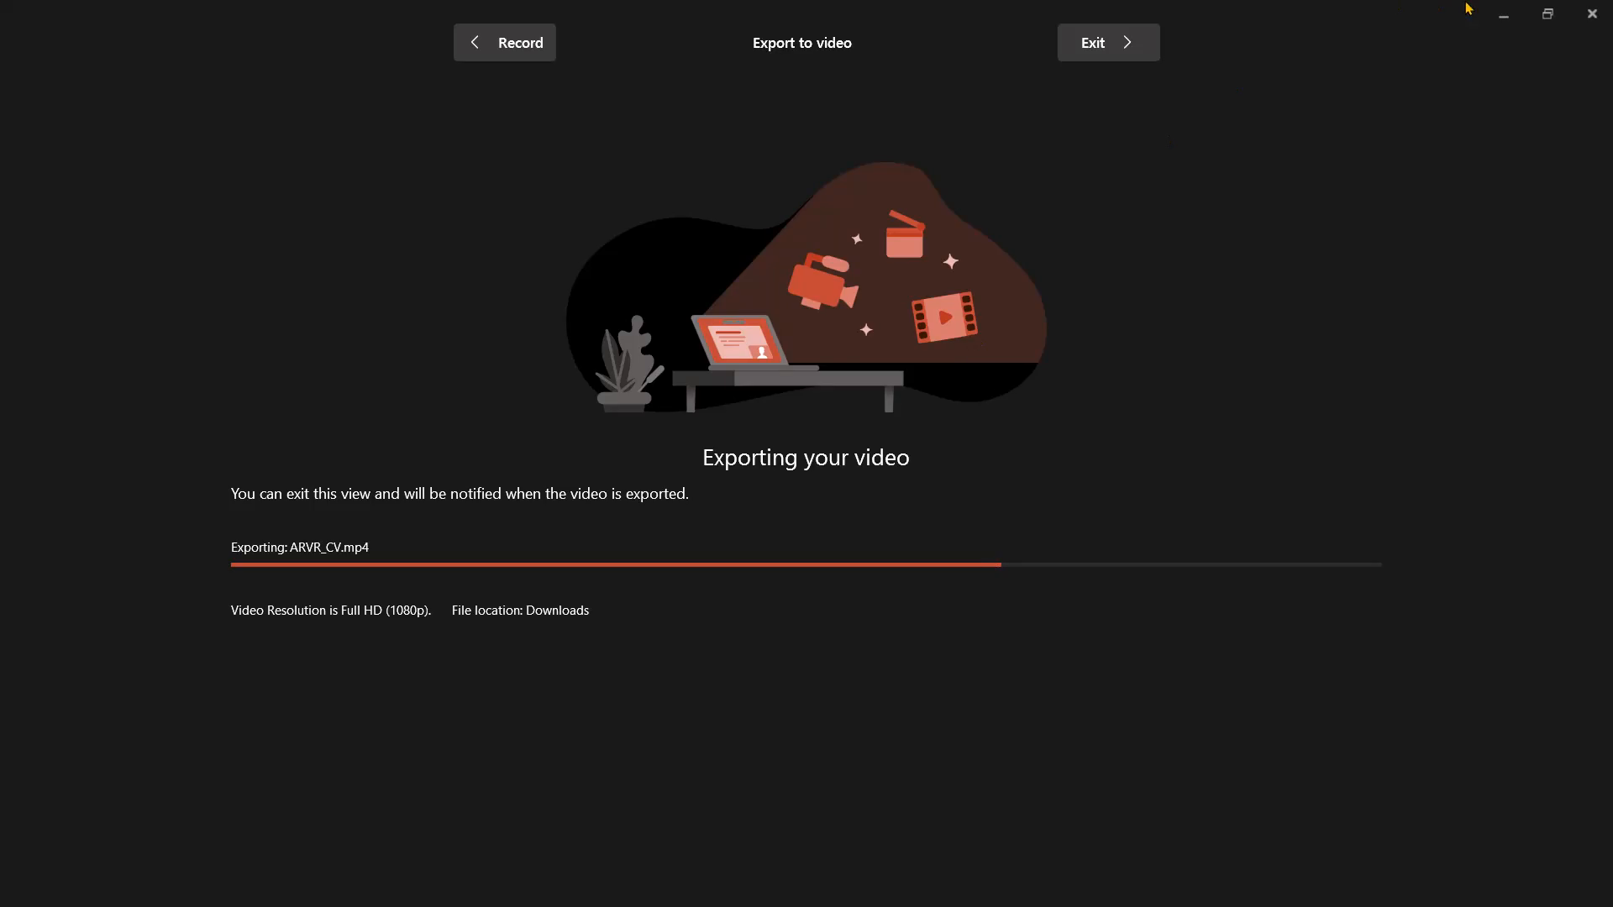
Leave the video export view and end the slide show to get back to the normal slide editing view.
left_click(1501, 7)
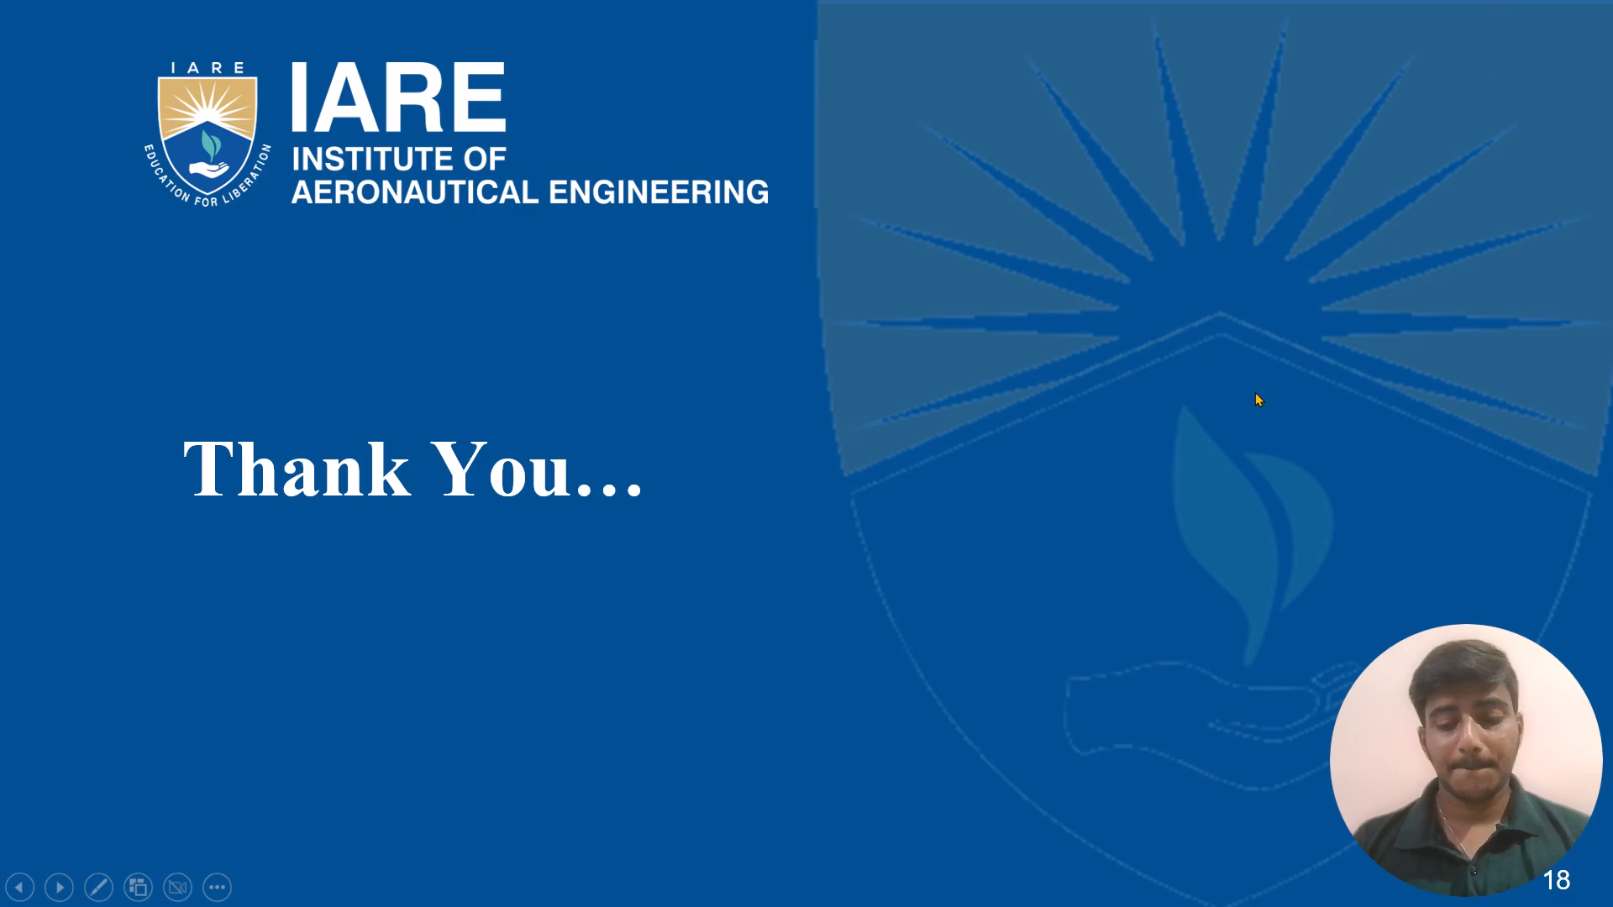
key("Escape")
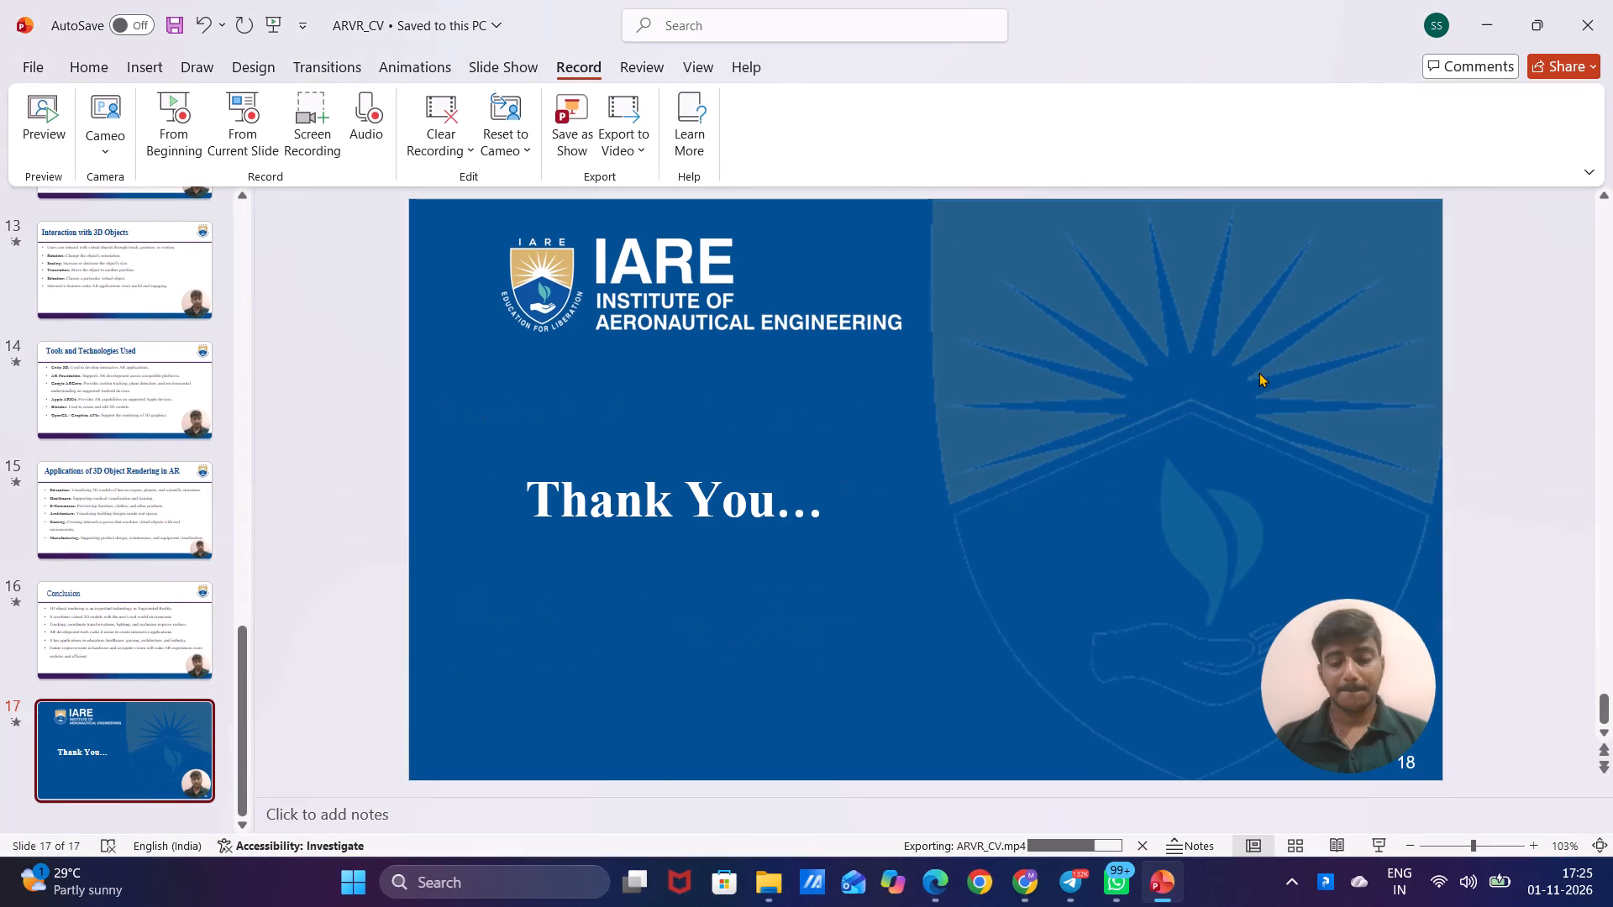
scroll(154, 277, "up", 3)
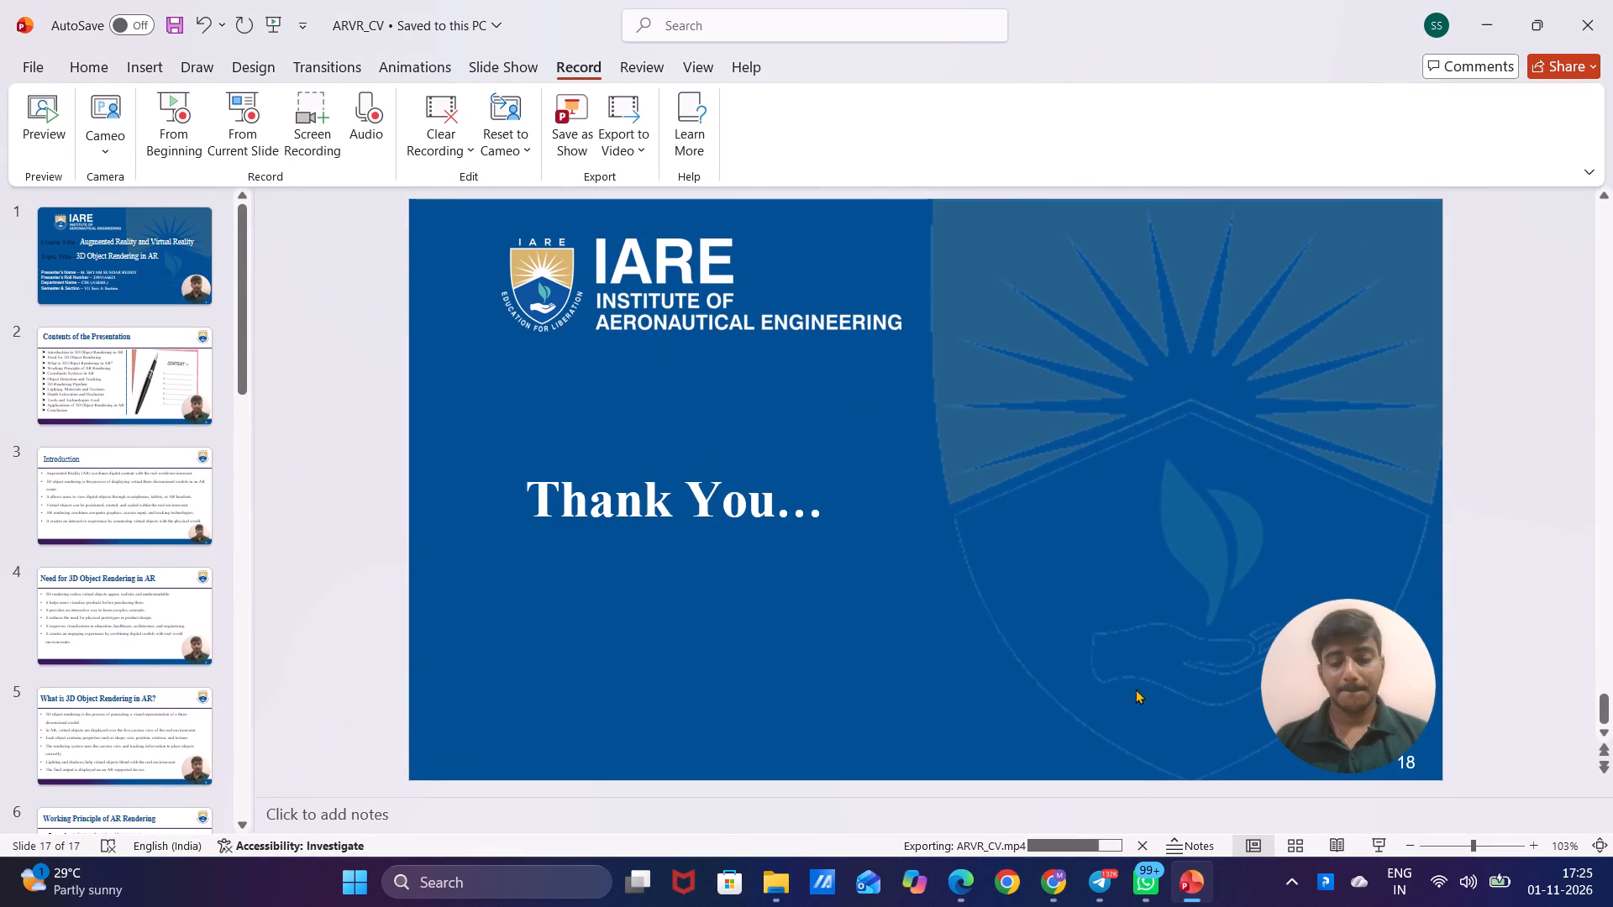
Check the Downloads folder in File Explorer for the exported ARVR_CV video, then return to the presentation in PowerPoint.
left_click(1190, 889)
left_click(1190, 889)
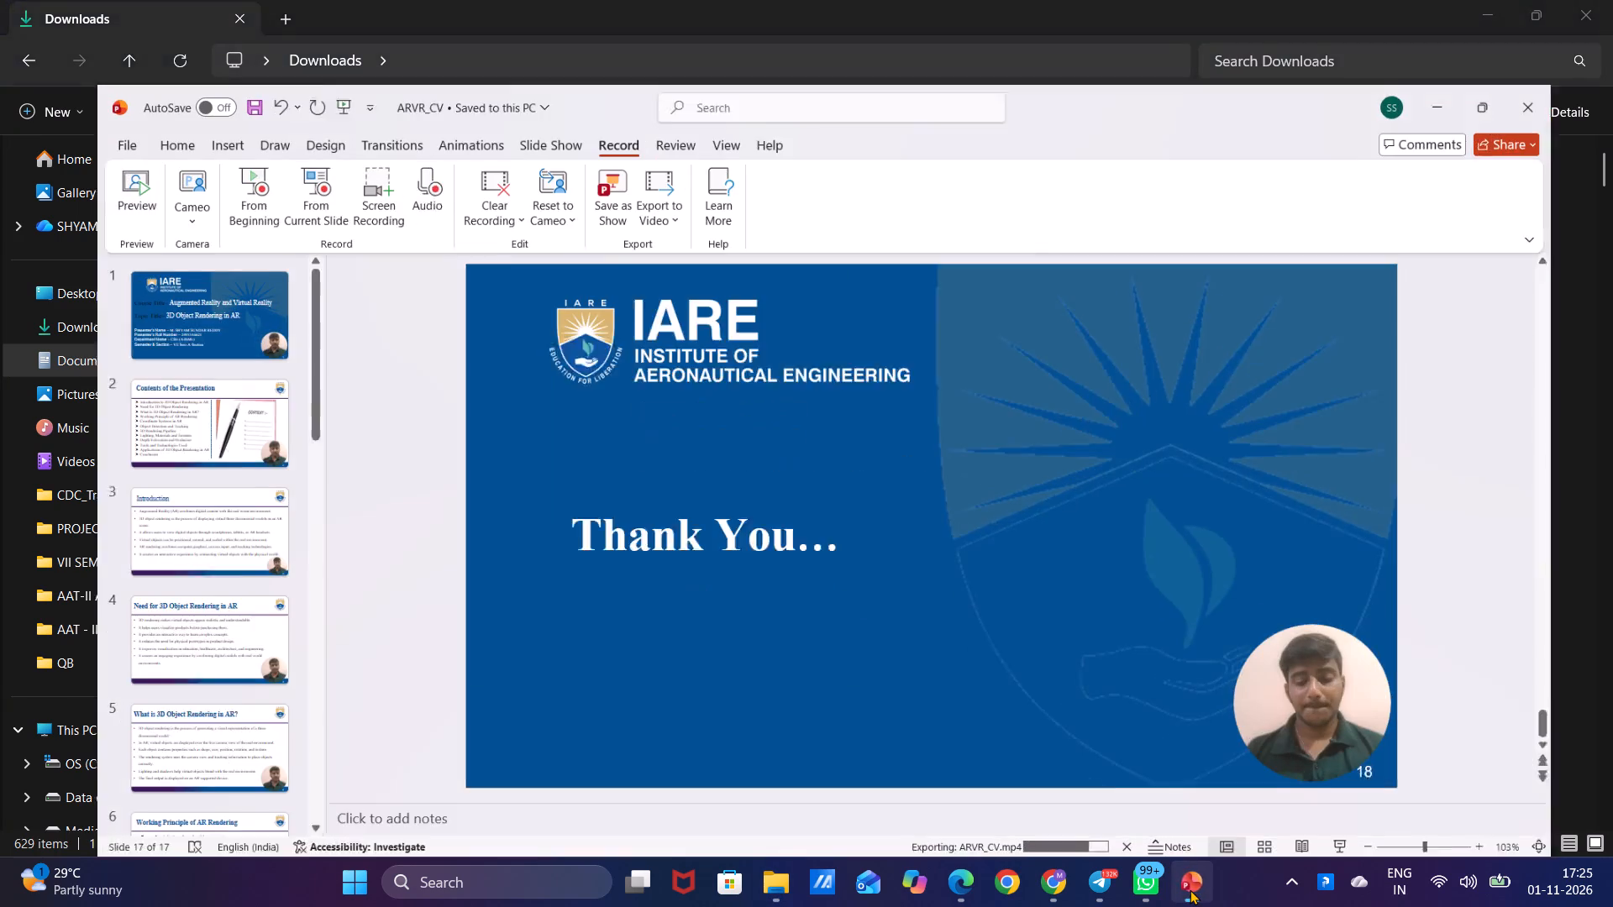
left_click(1190, 889)
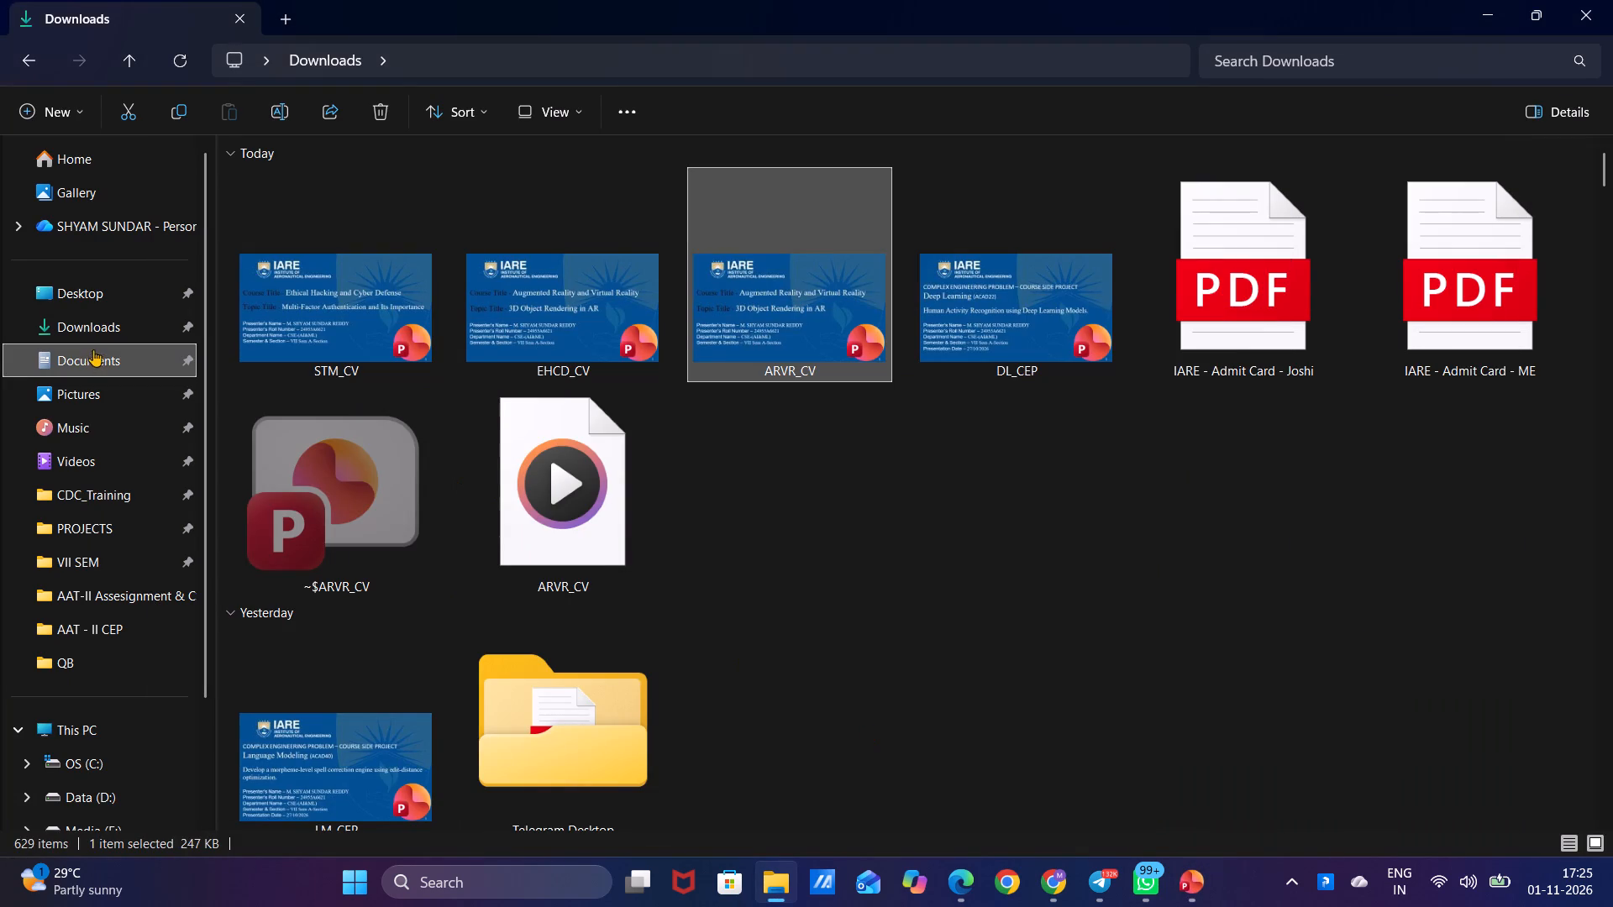
left_click(98, 333)
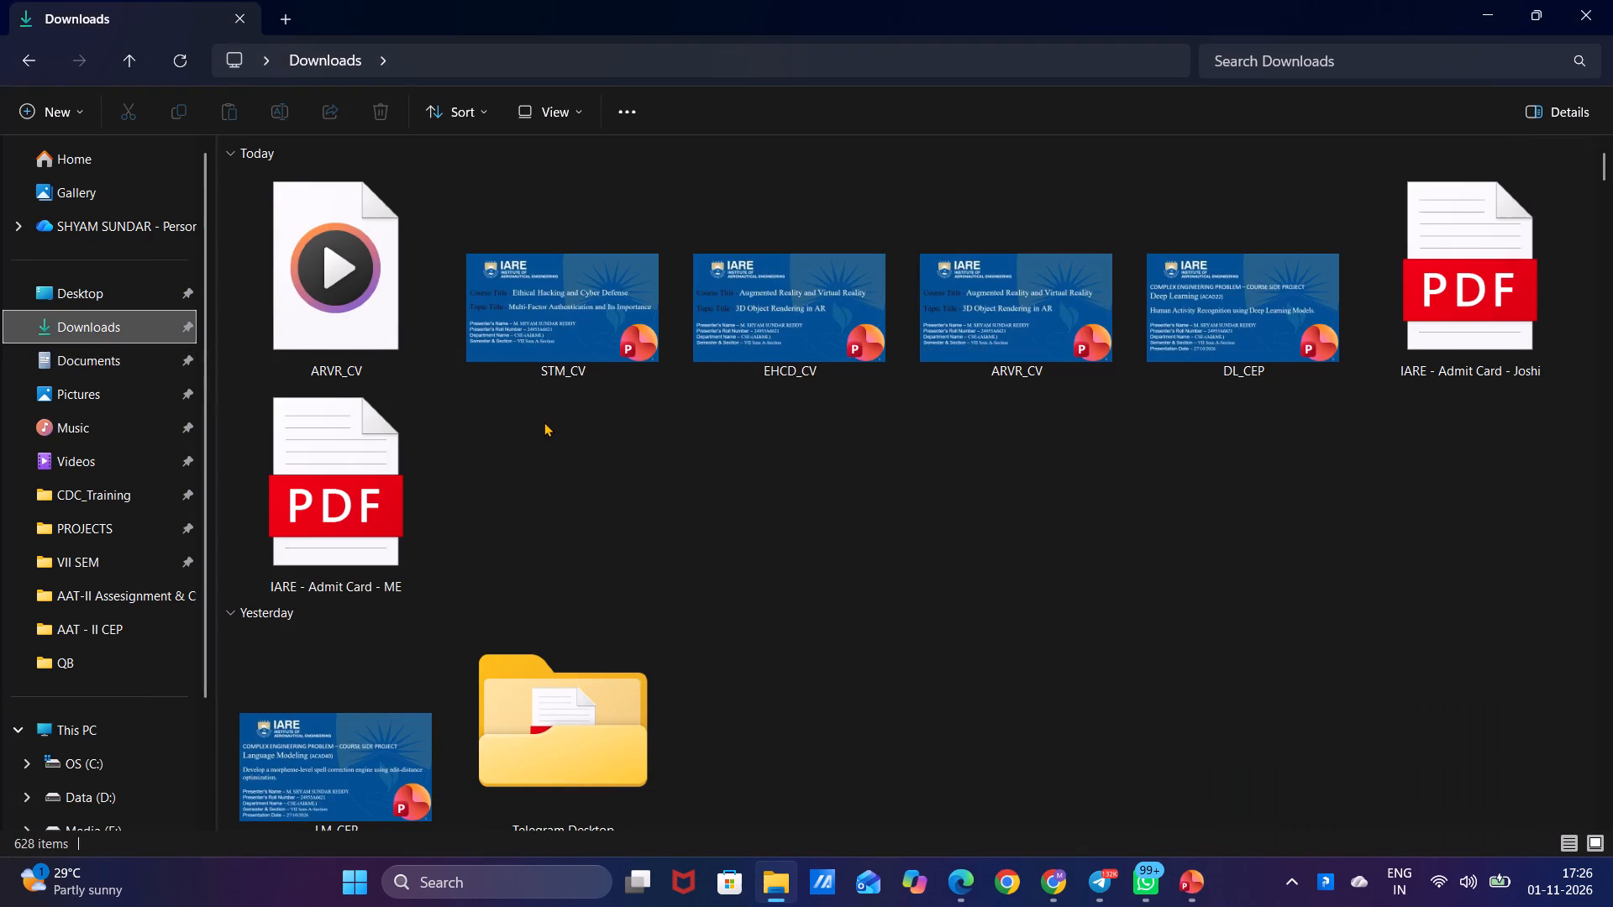
left_click(1195, 873)
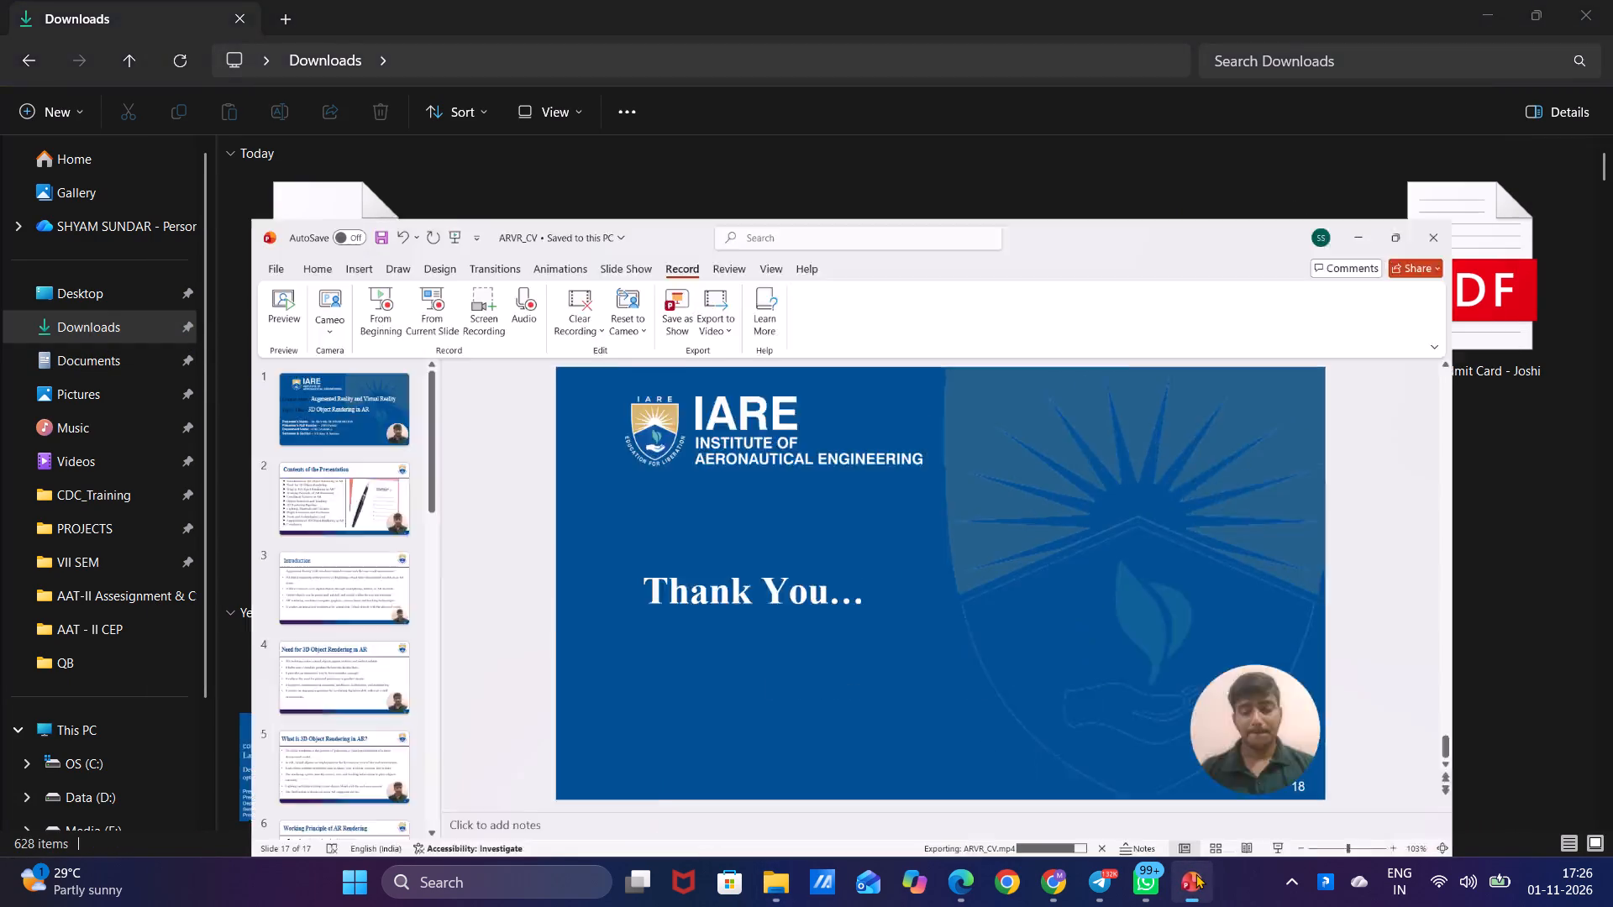
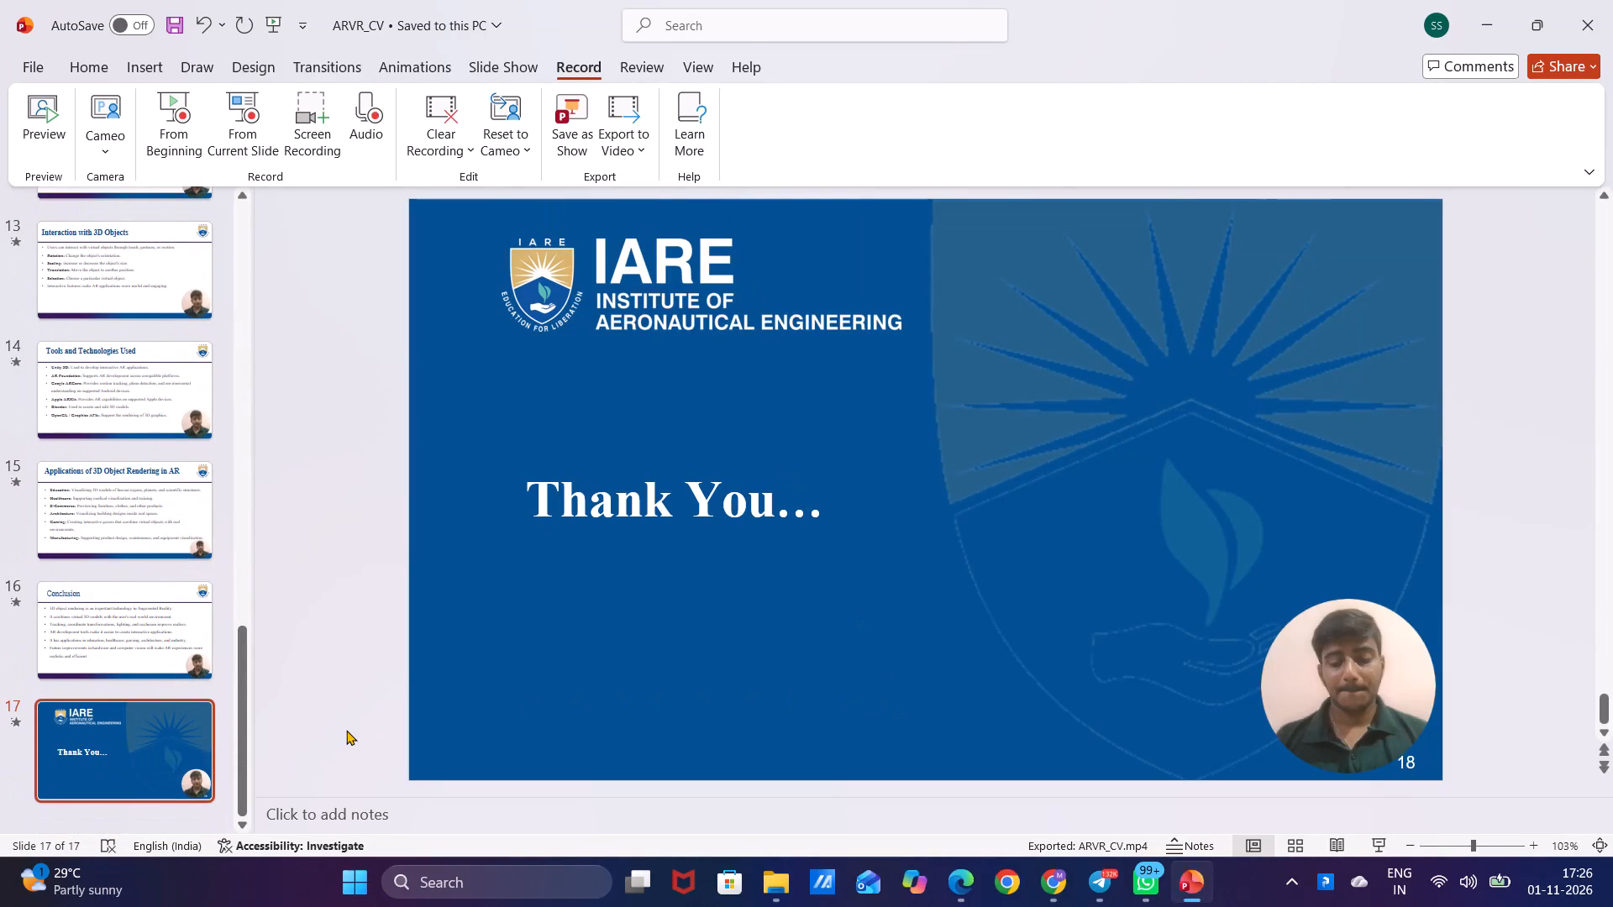
Switch to File Explorer, refresh the Downloads folder and play the exported ARVR_CV video in Media Player.
left_click(155, 768)
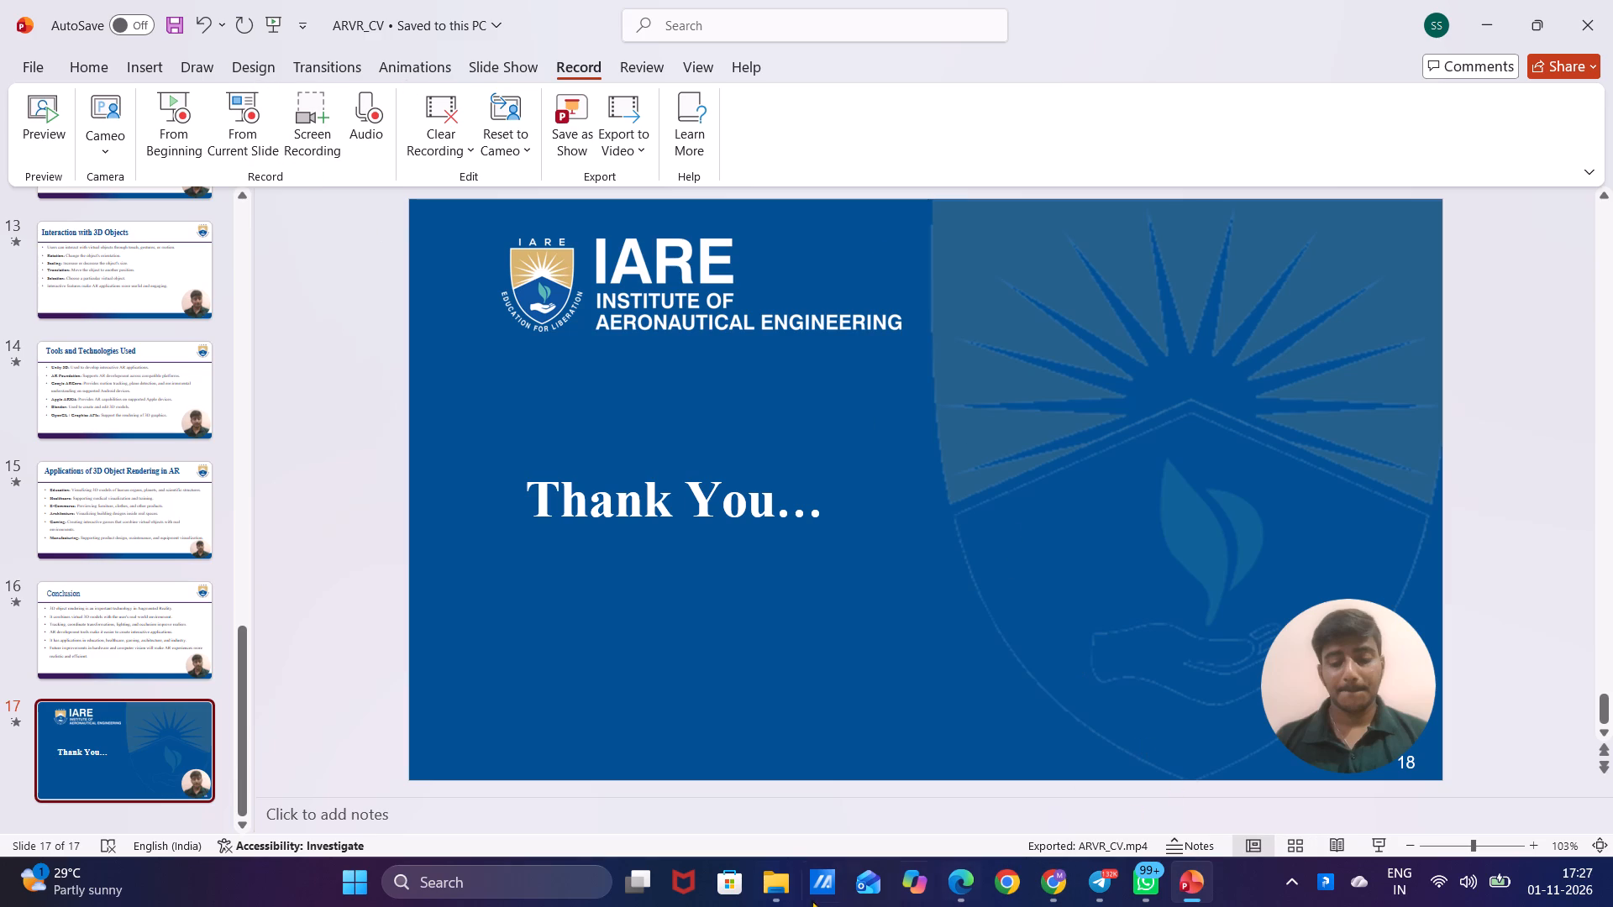
left_click(779, 894)
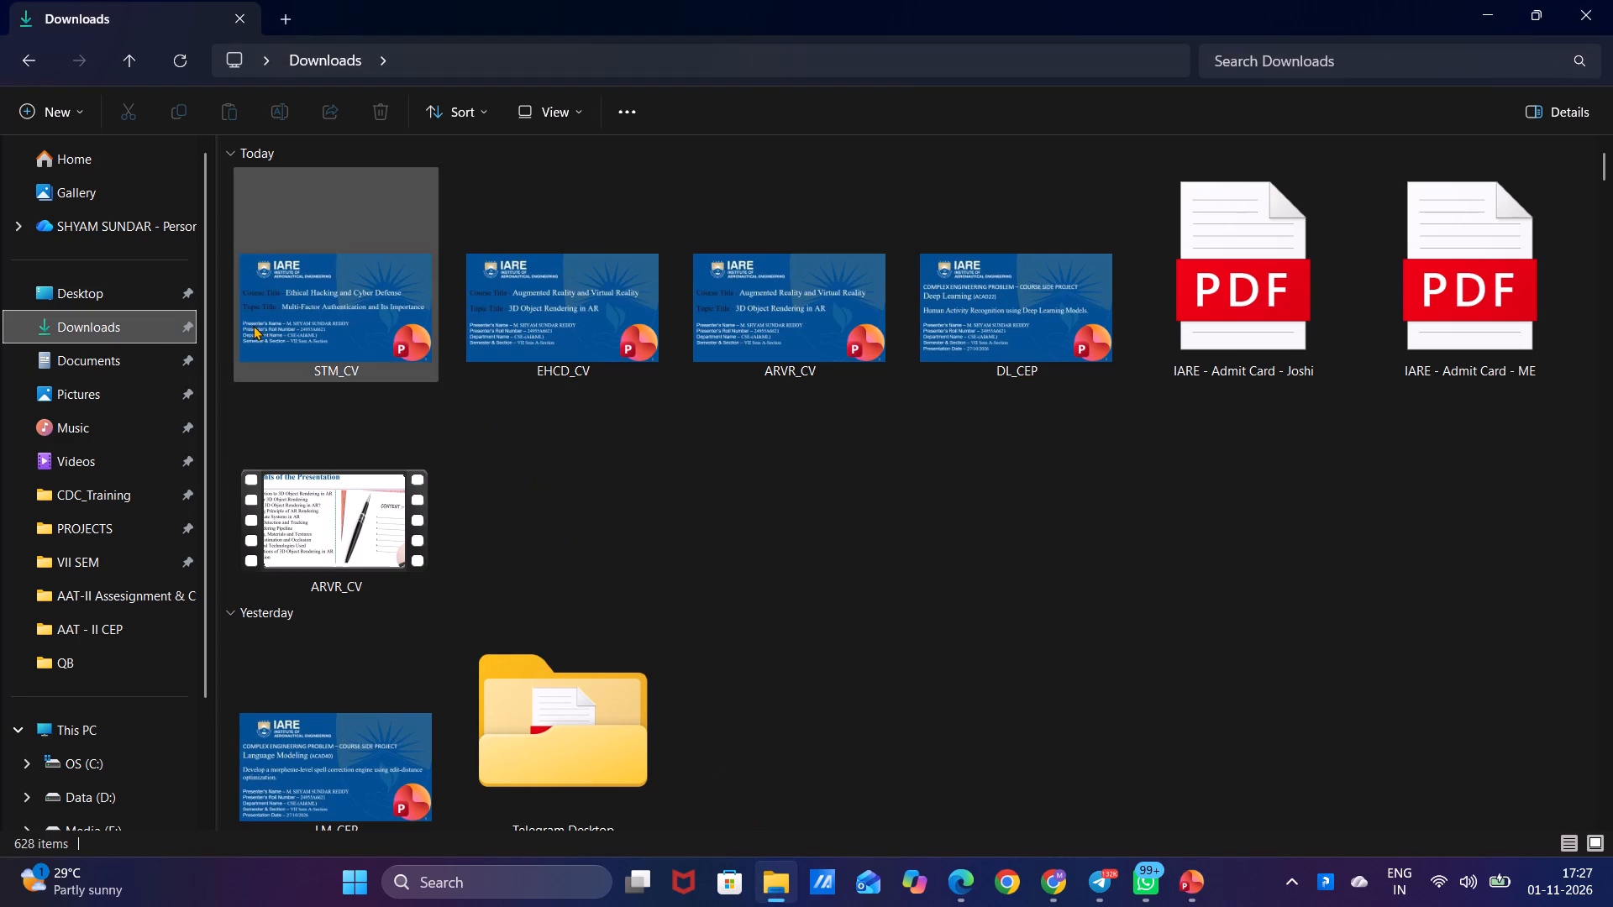
left_click(139, 337)
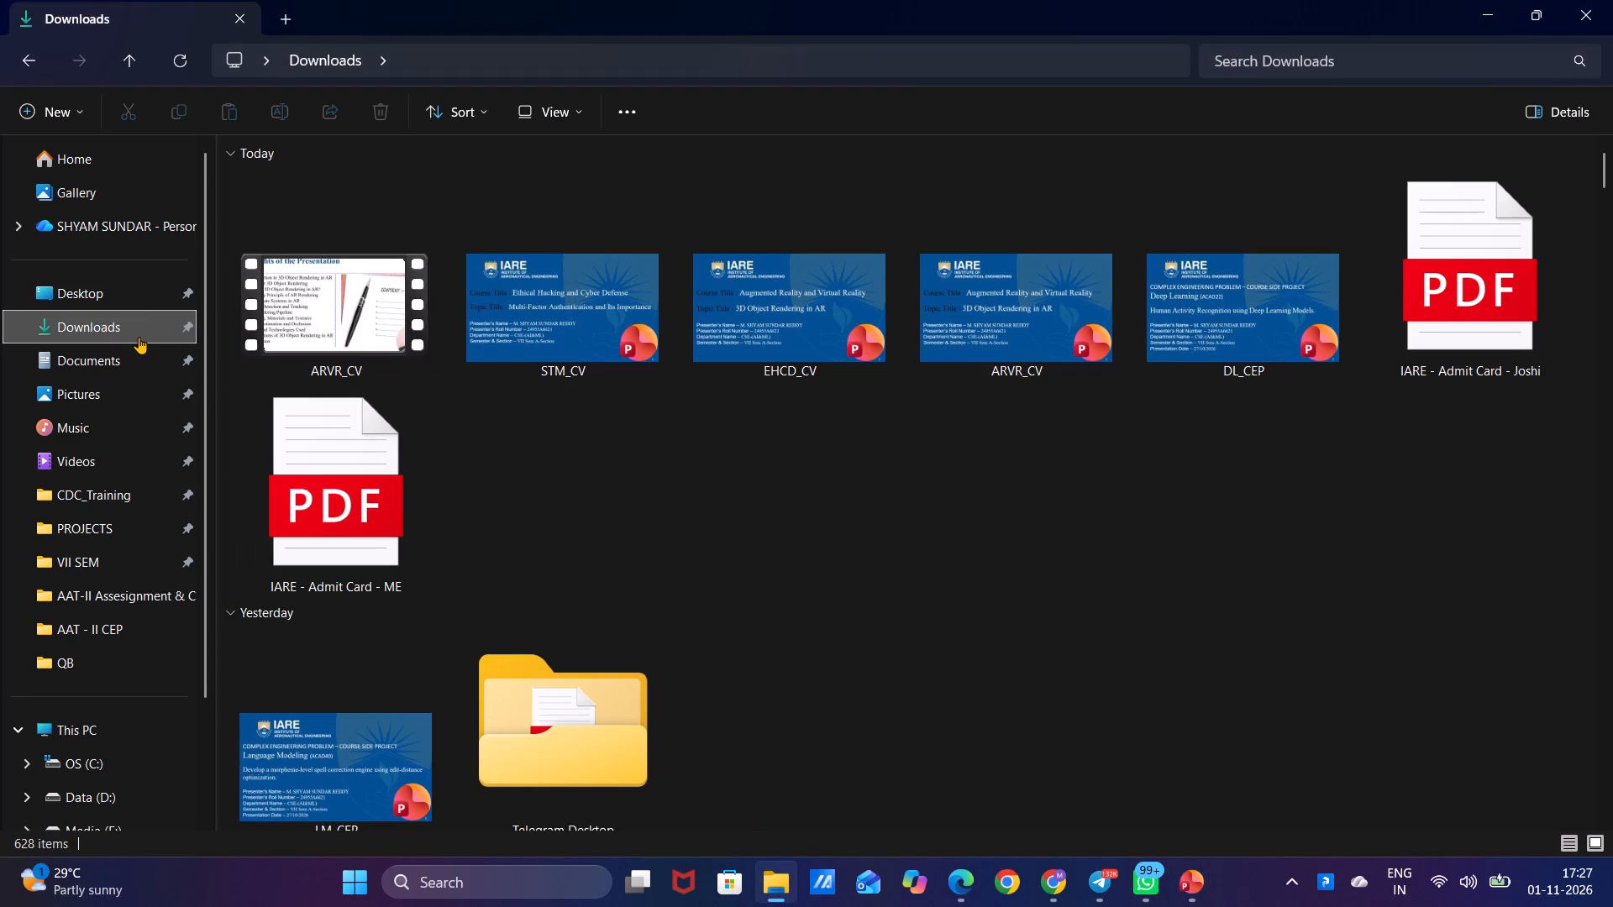
left_click(319, 340)
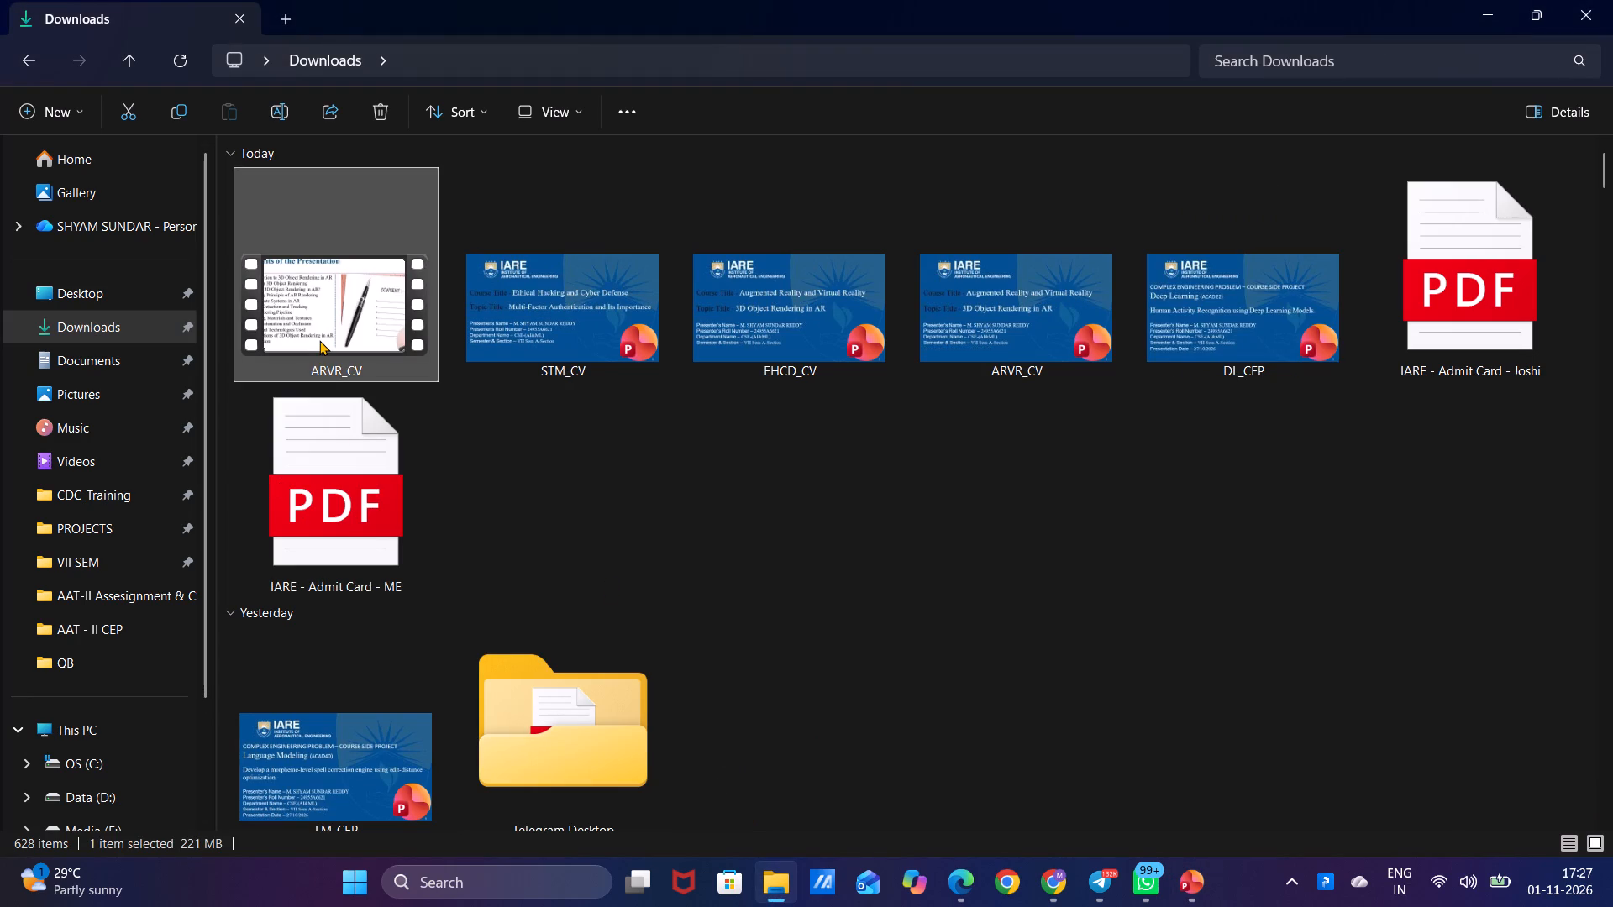
double_click(340, 319)
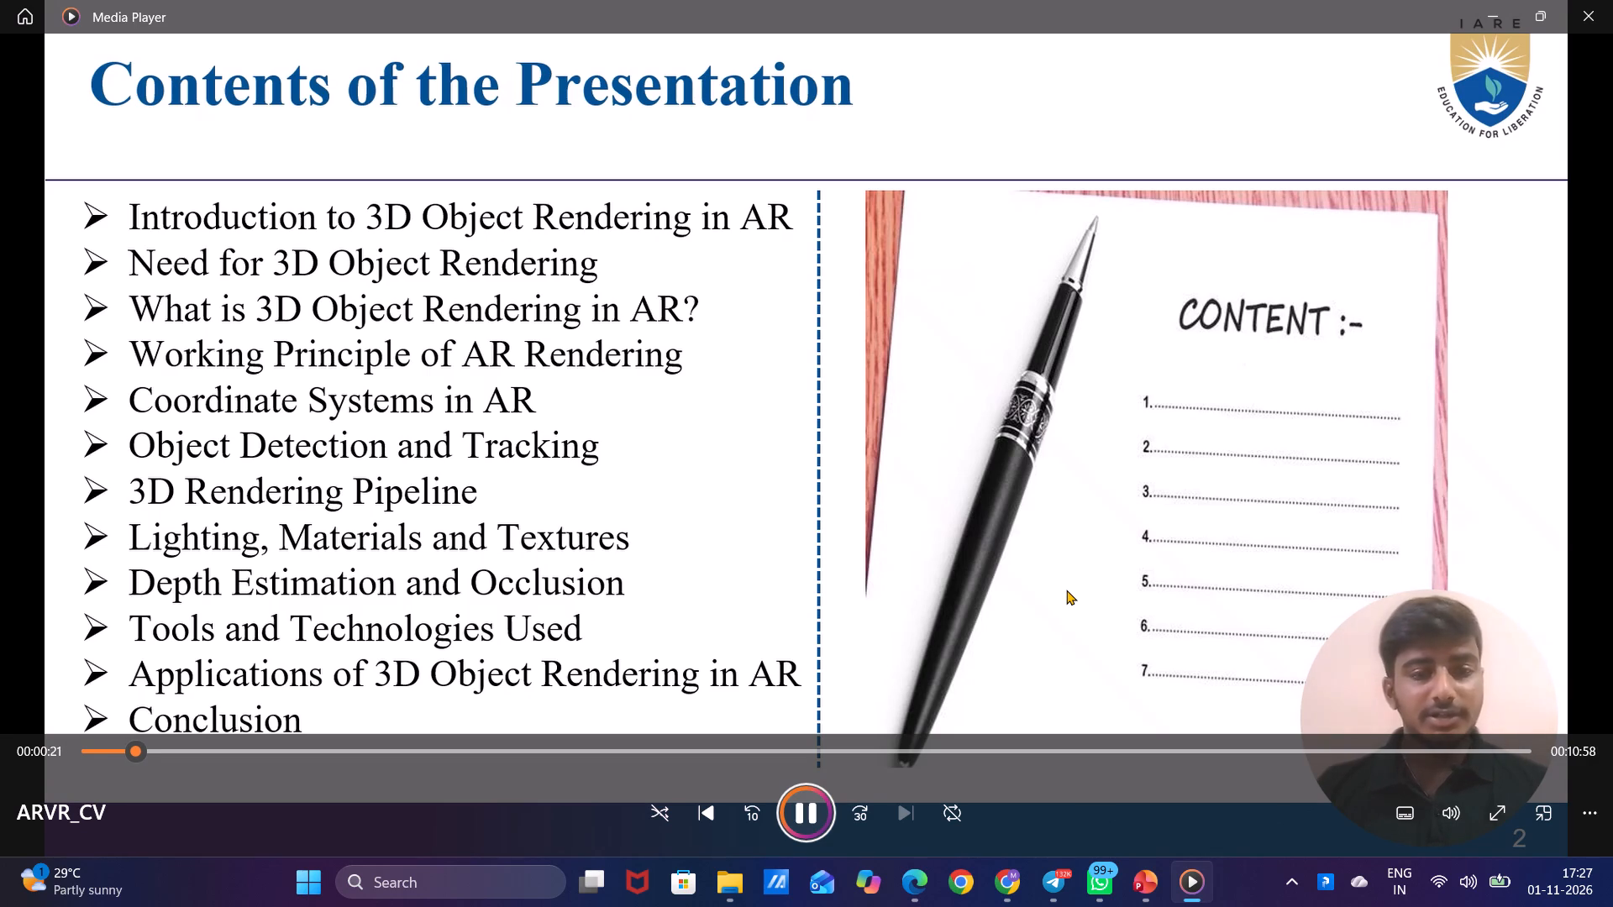
Try to skip forward through the ARVR_CV video from the contents slide to review the recording.
key("Right")
key("Right")
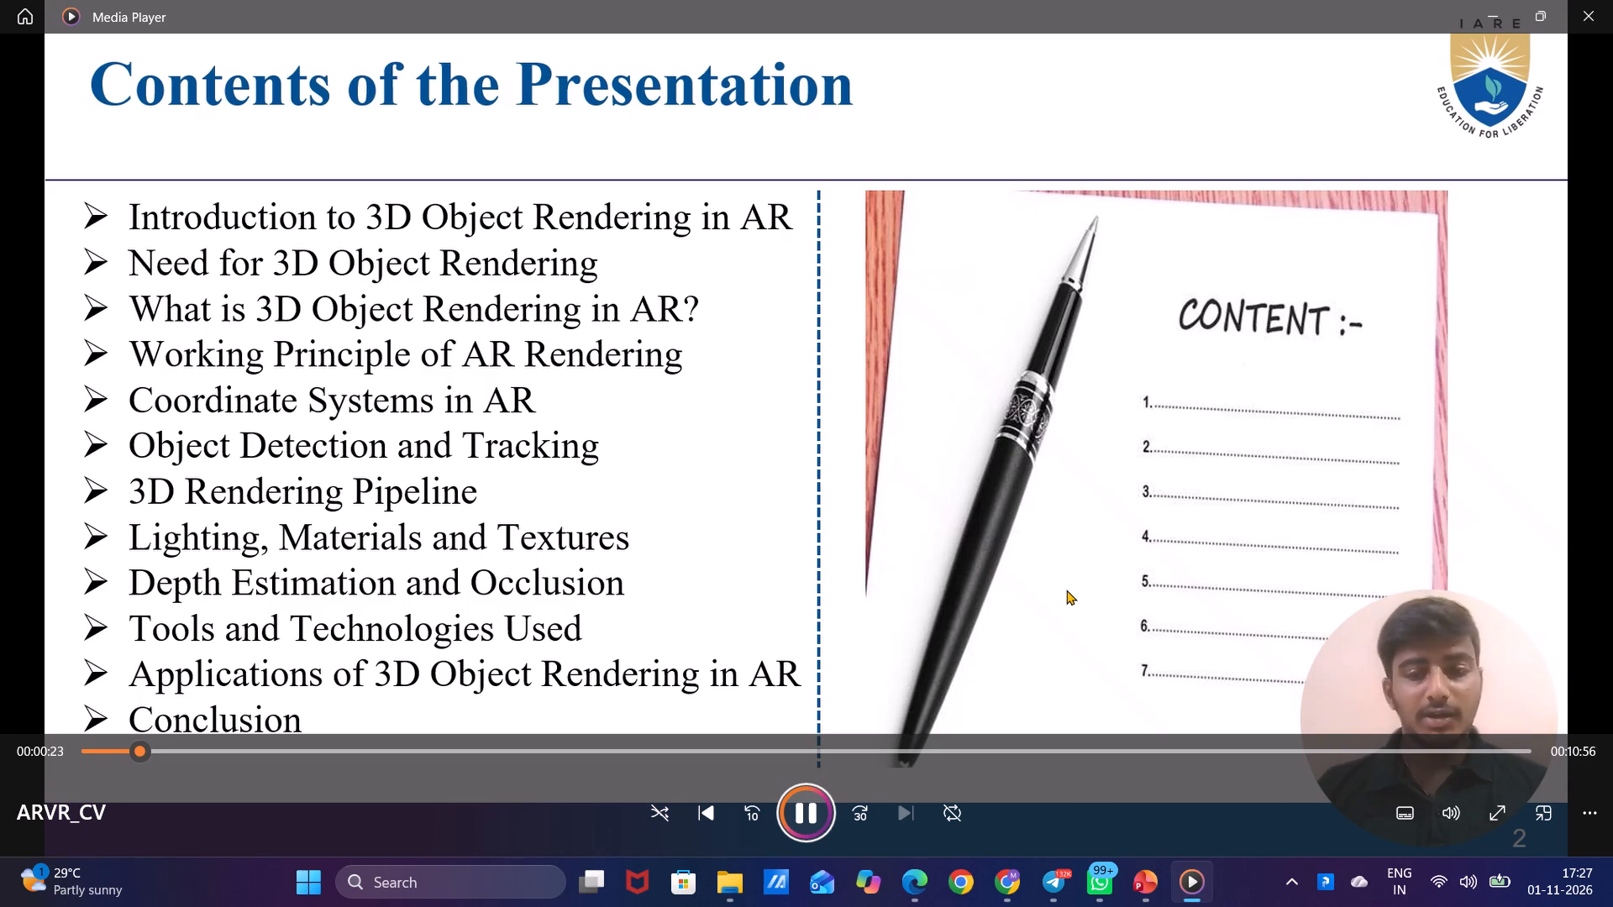
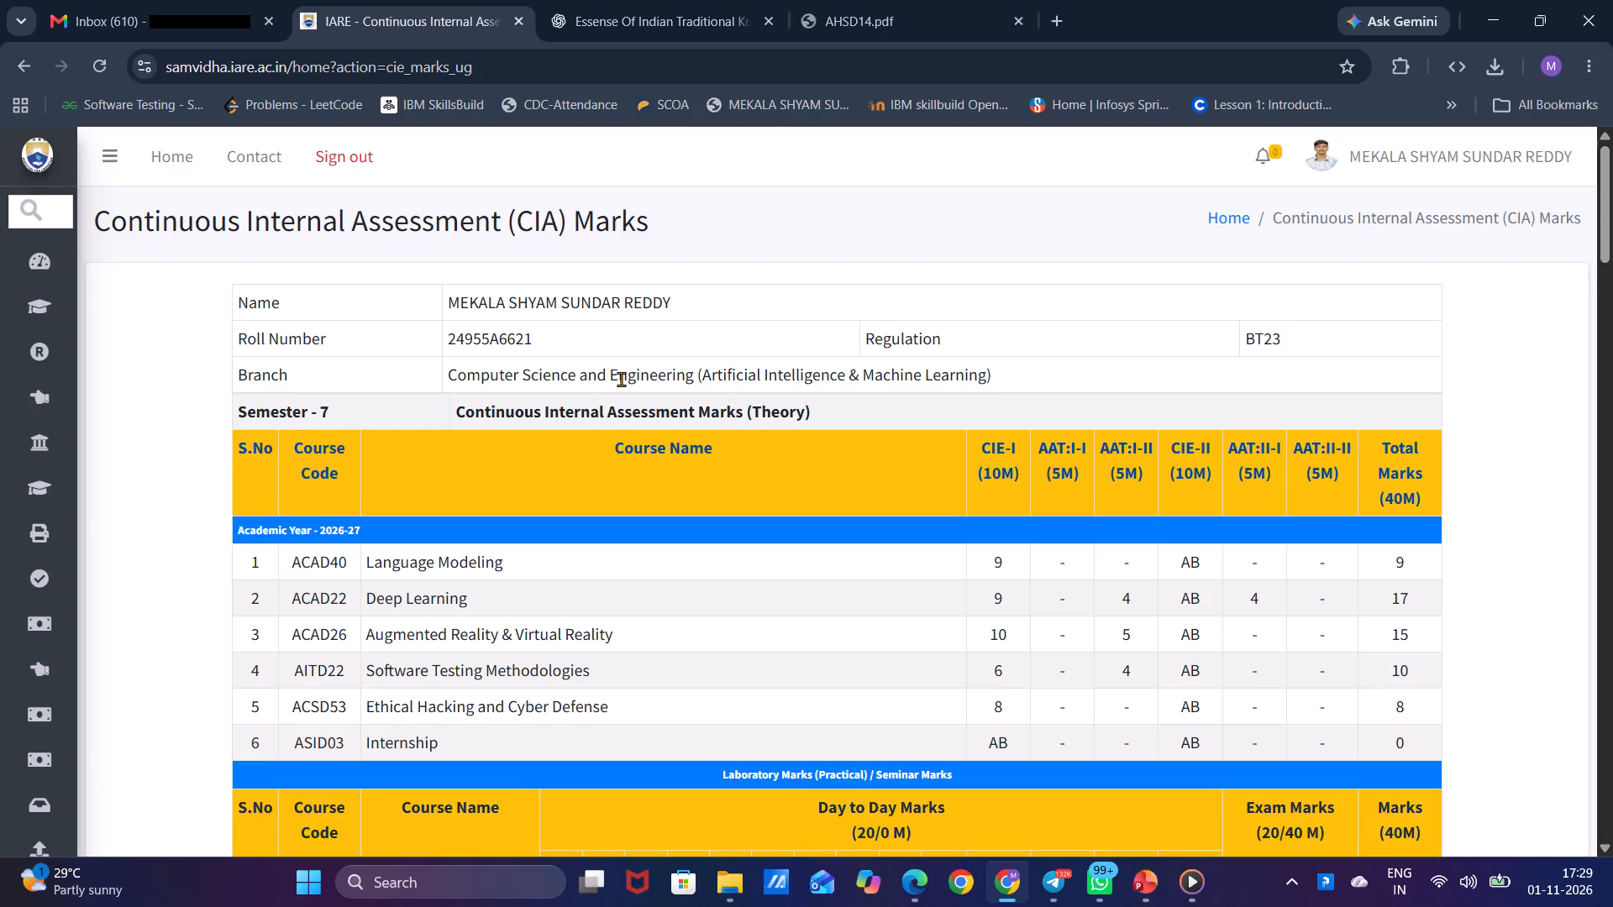
Switch back to the ARVR_CV video in Media Player, and from there to the Downloads folder in File Explorer.
key("alt+Tab")
left_click(581, 346)
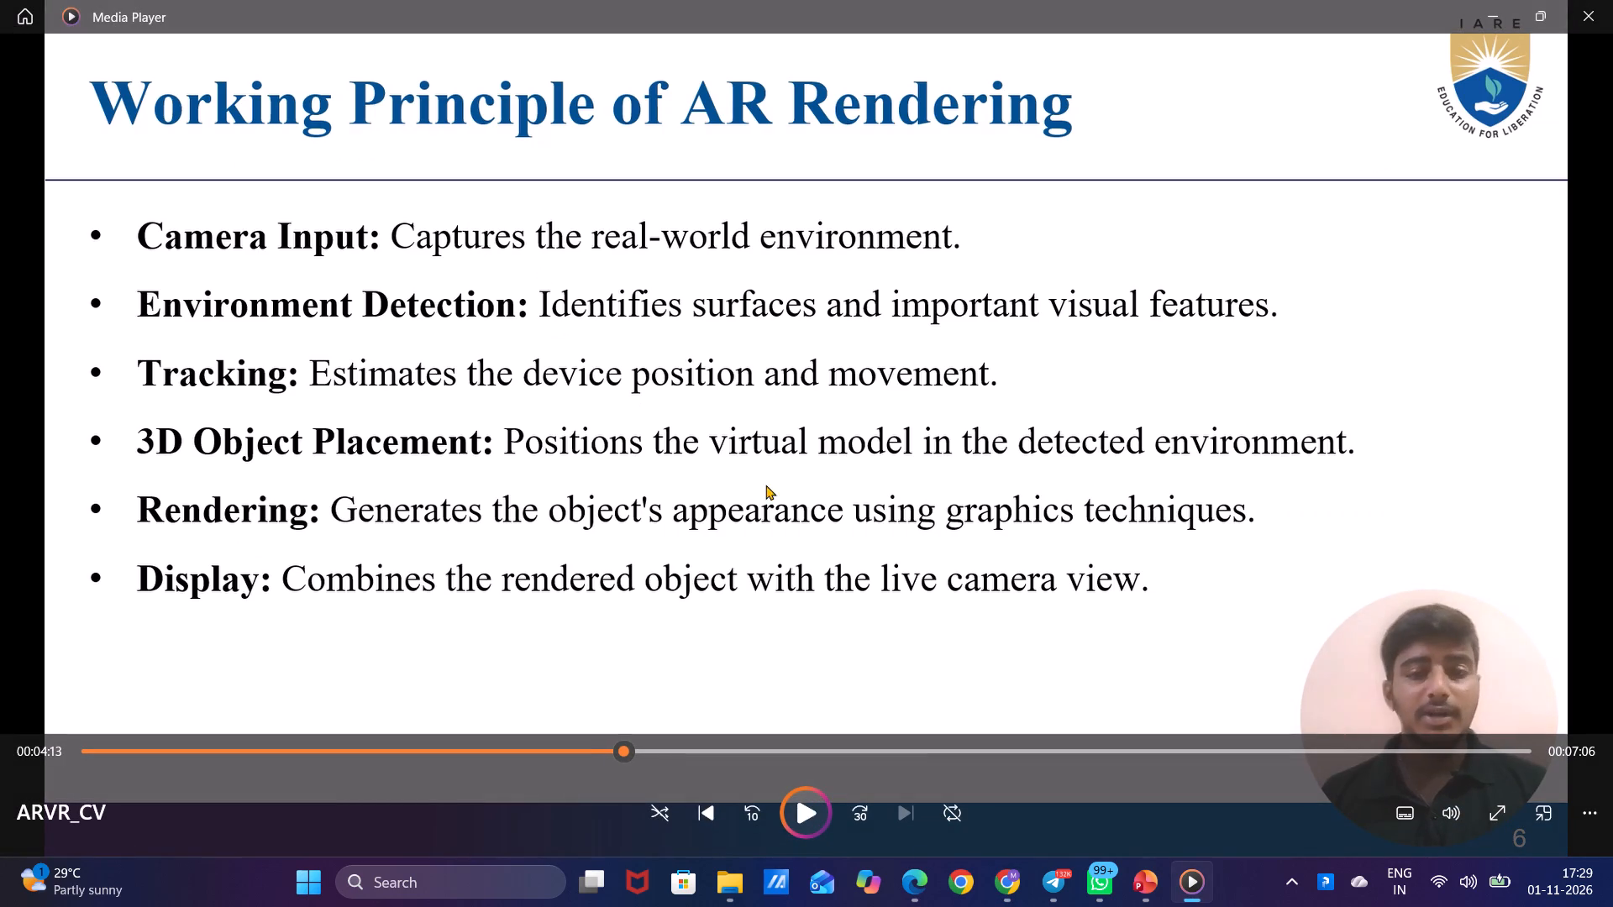
left_click(730, 884)
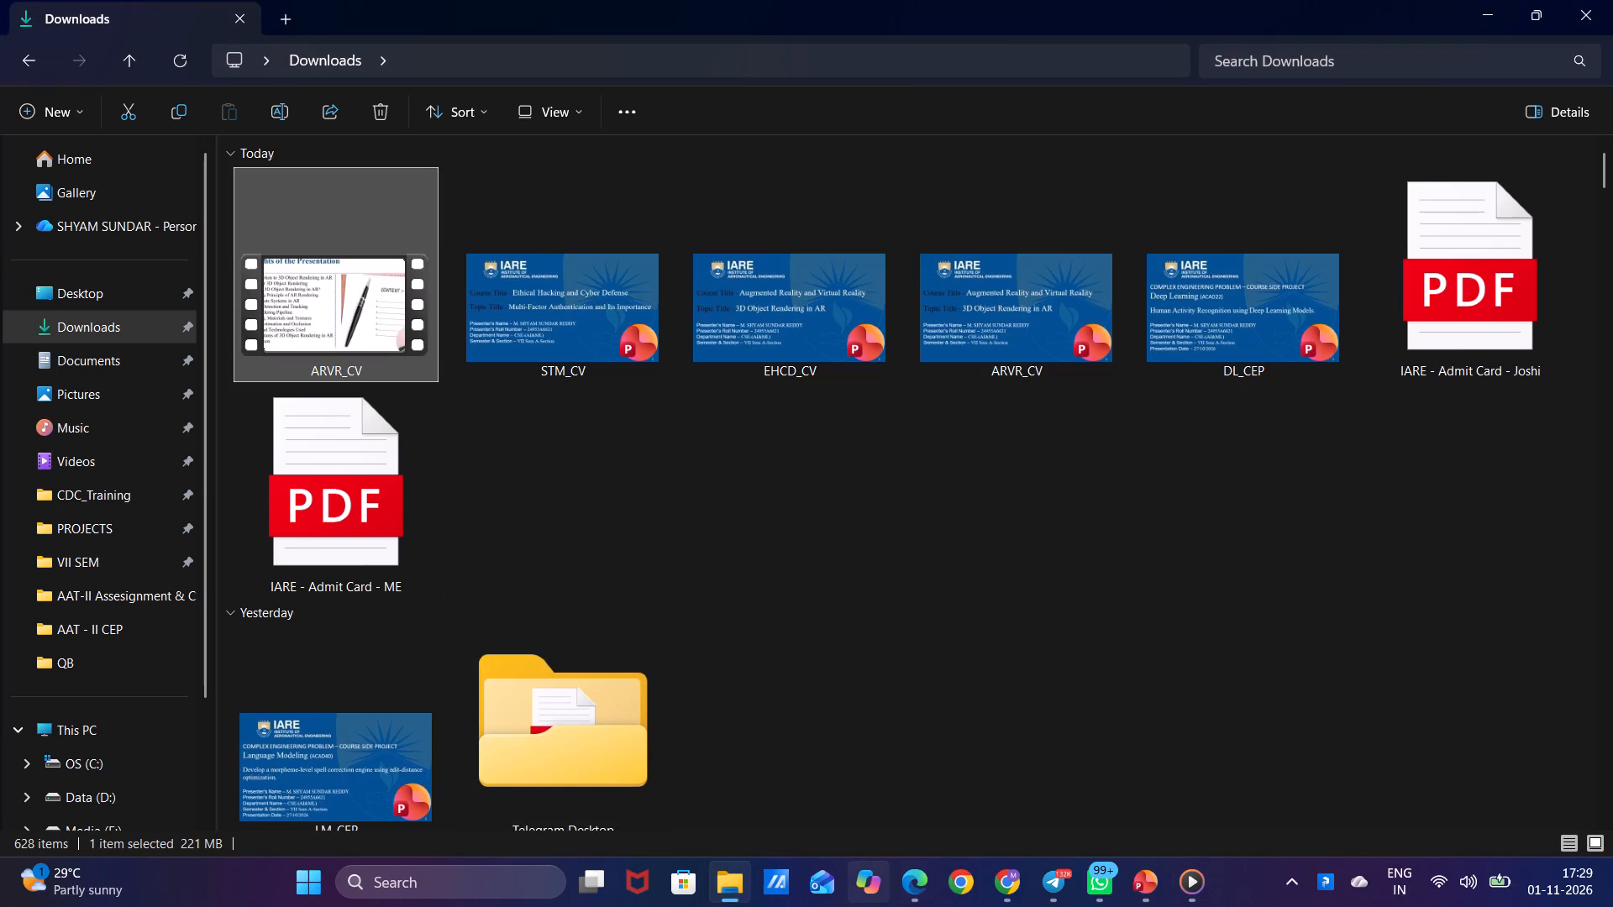
Switch to the IARE portal in Chrome and expand the Uploads section of its navigation to reach the upload pages.
left_click(1008, 893)
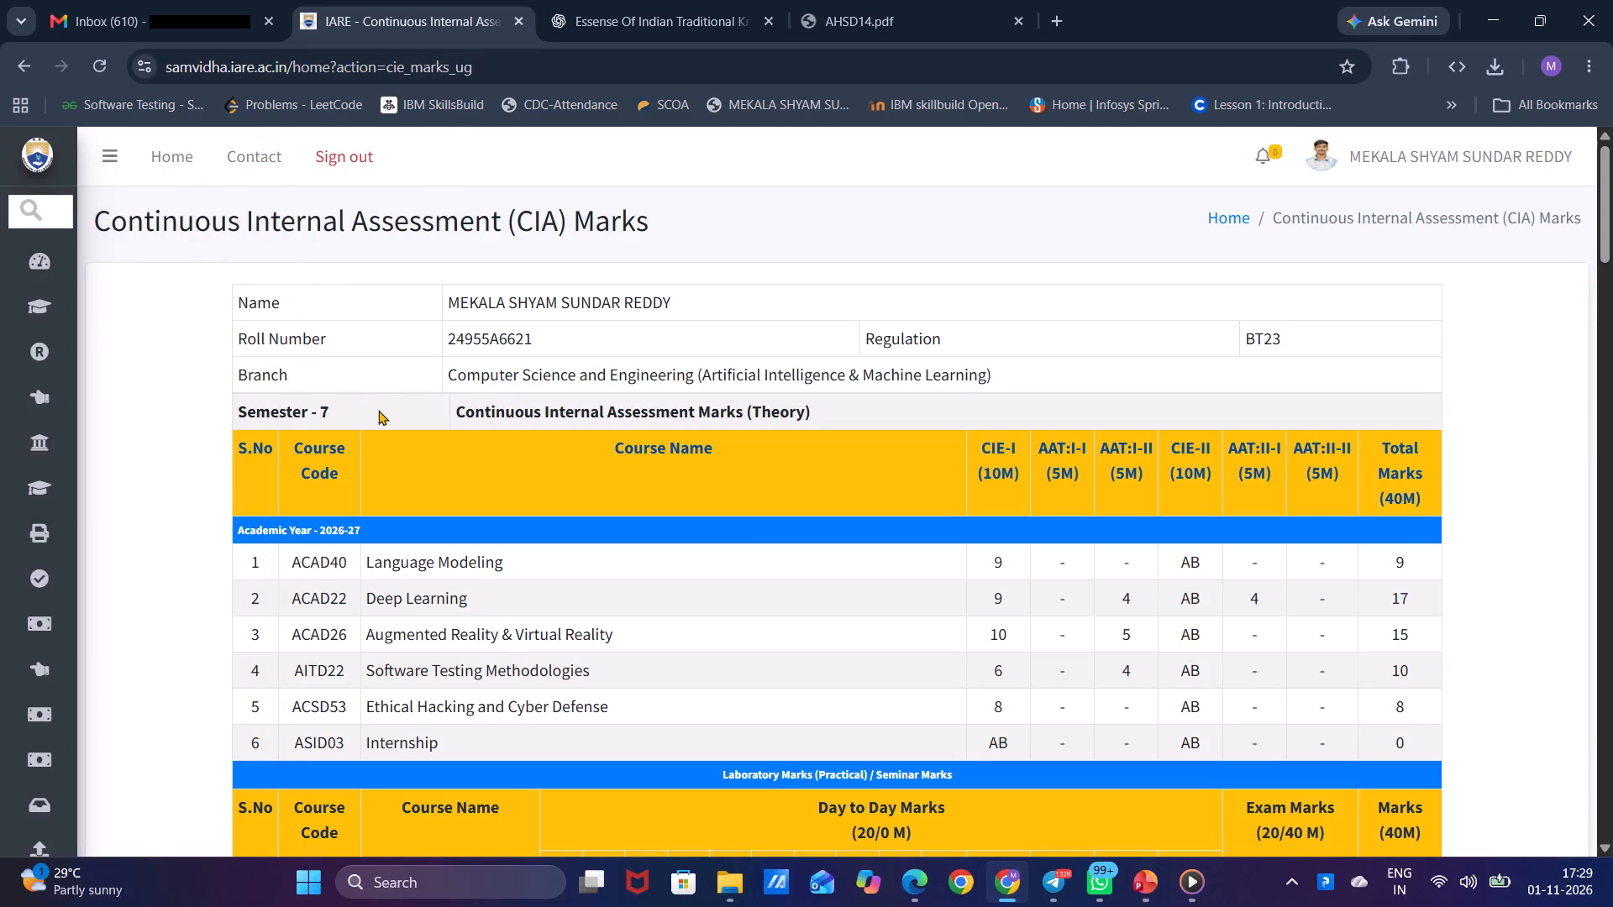
scroll(200, 676, "down", 4)
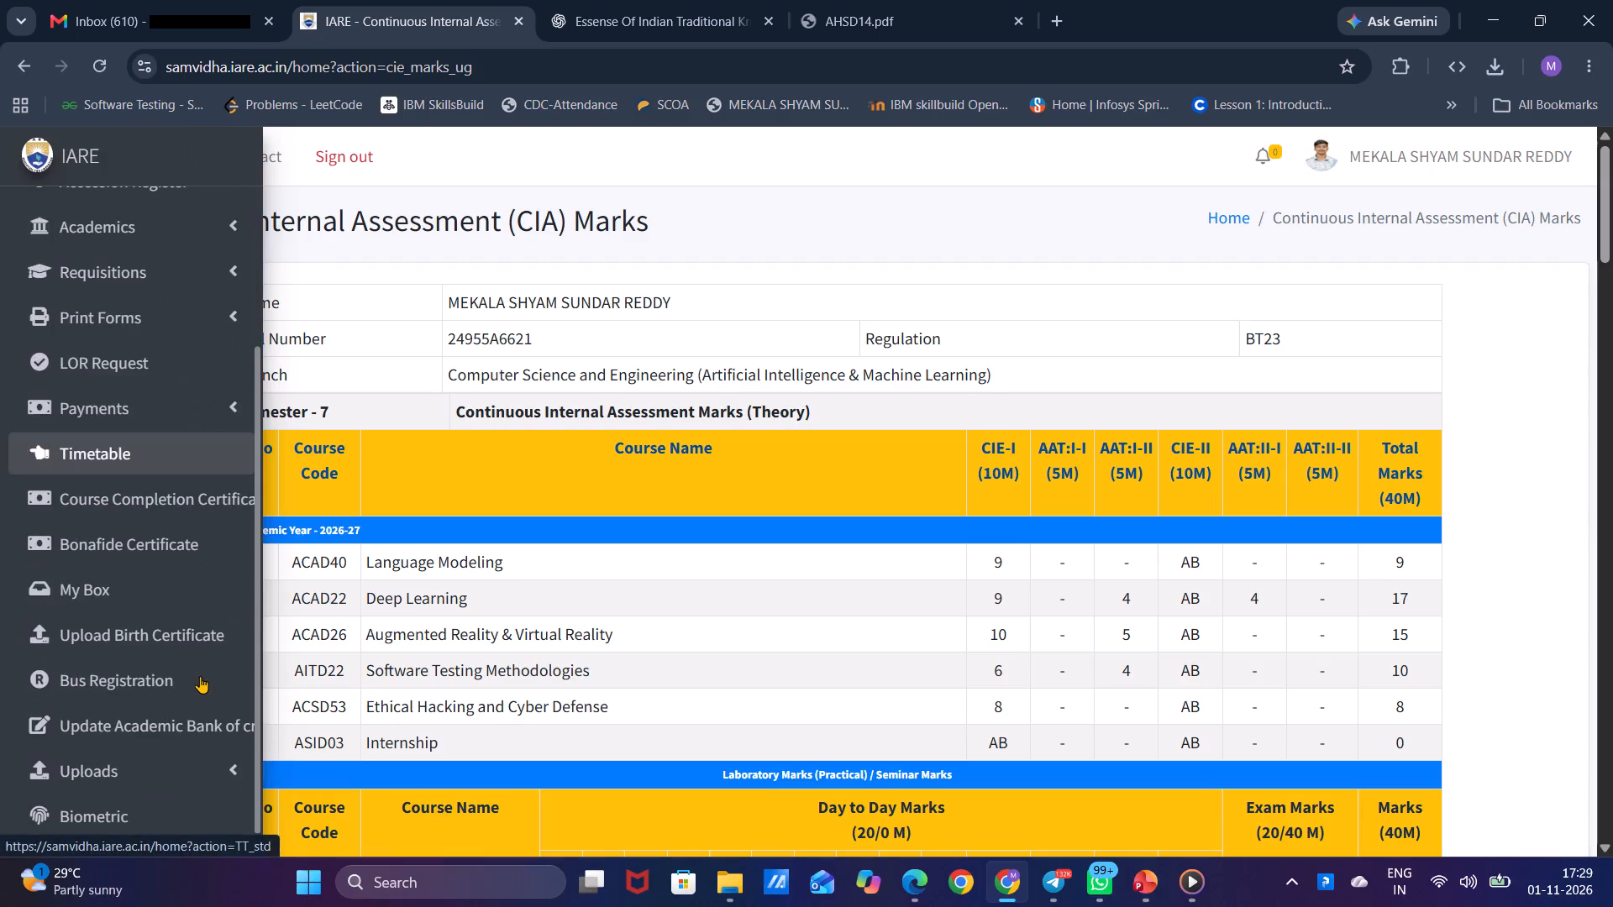
left_click(161, 752)
scroll(161, 752, "down", 3)
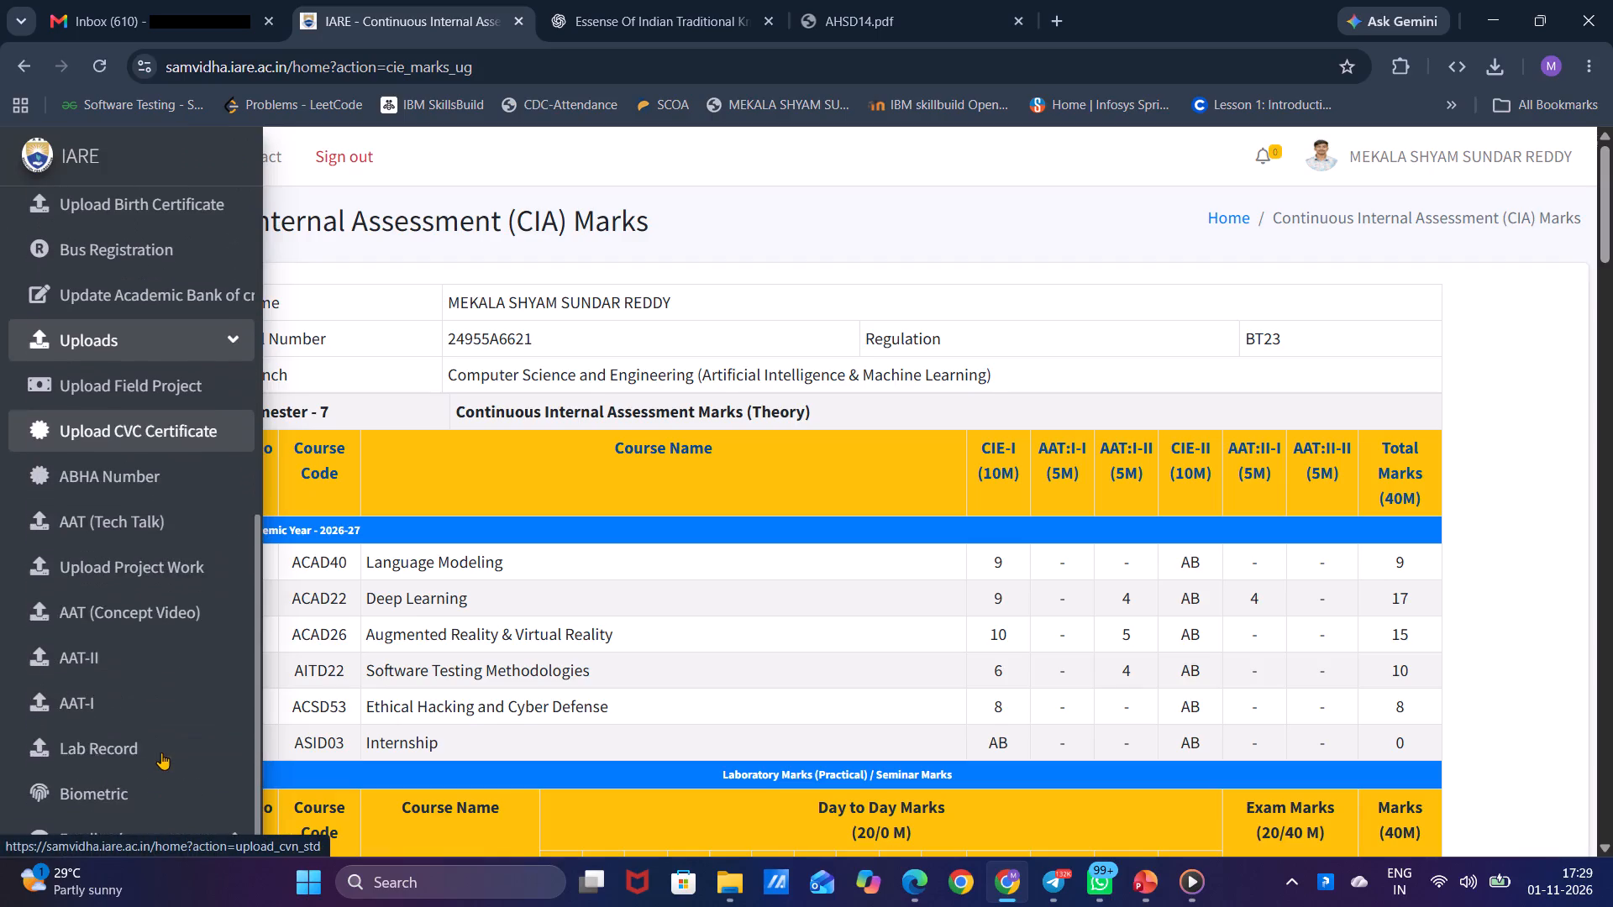
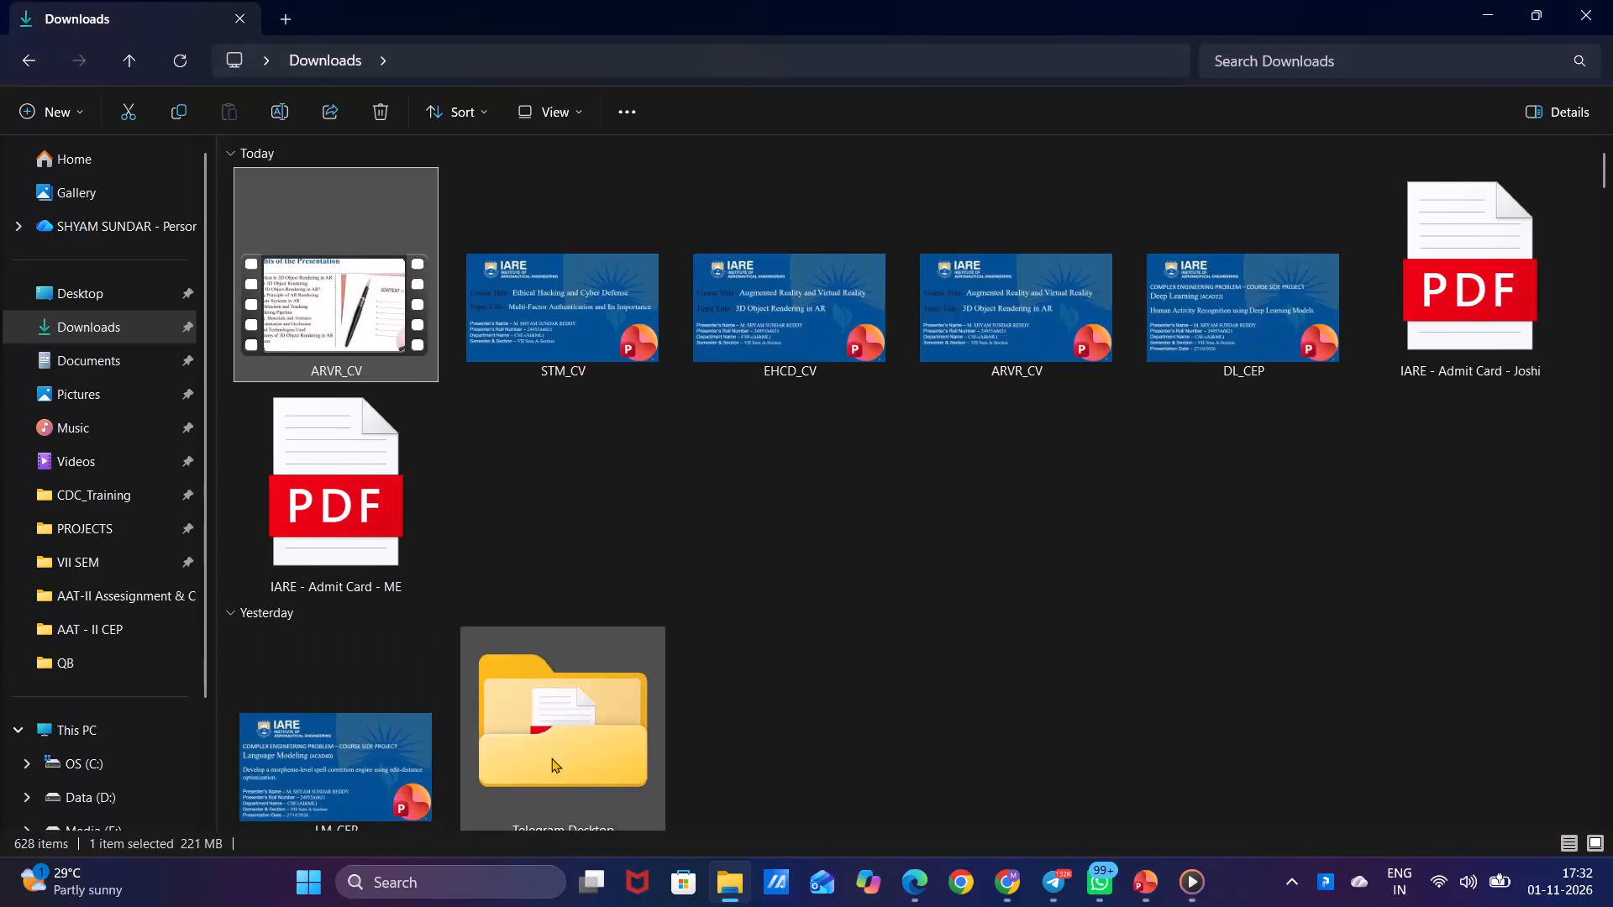
Switch to Chrome, load Google Drive in a new tab, and open the ARVR_CV folder in My Drive.
left_click(685, 628)
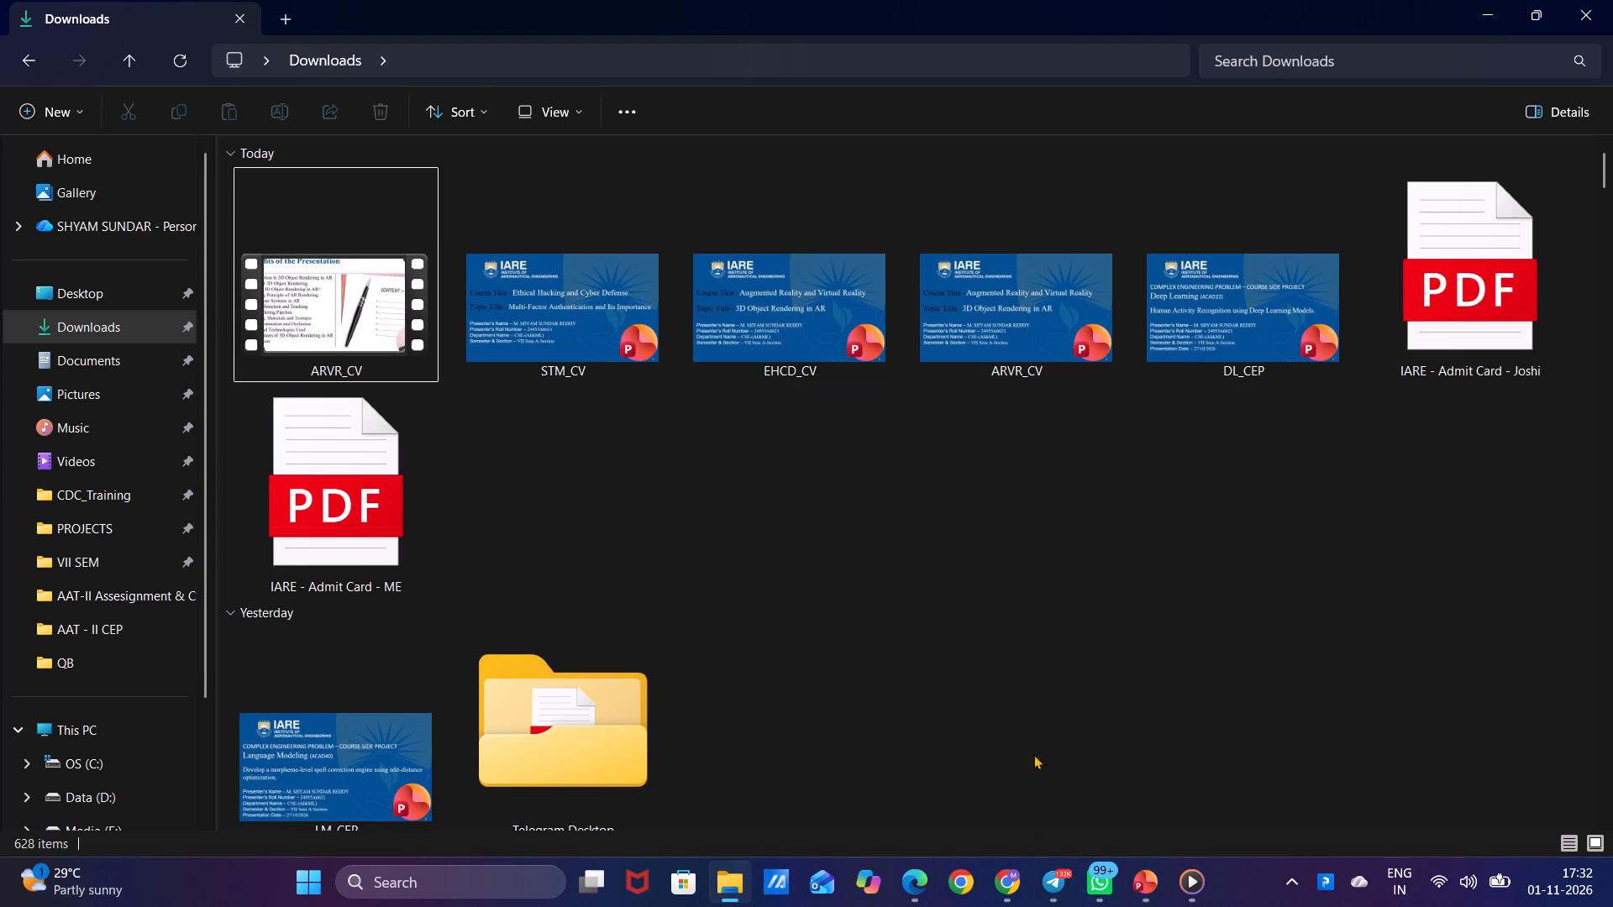
left_click(1009, 853)
left_click(1013, 883)
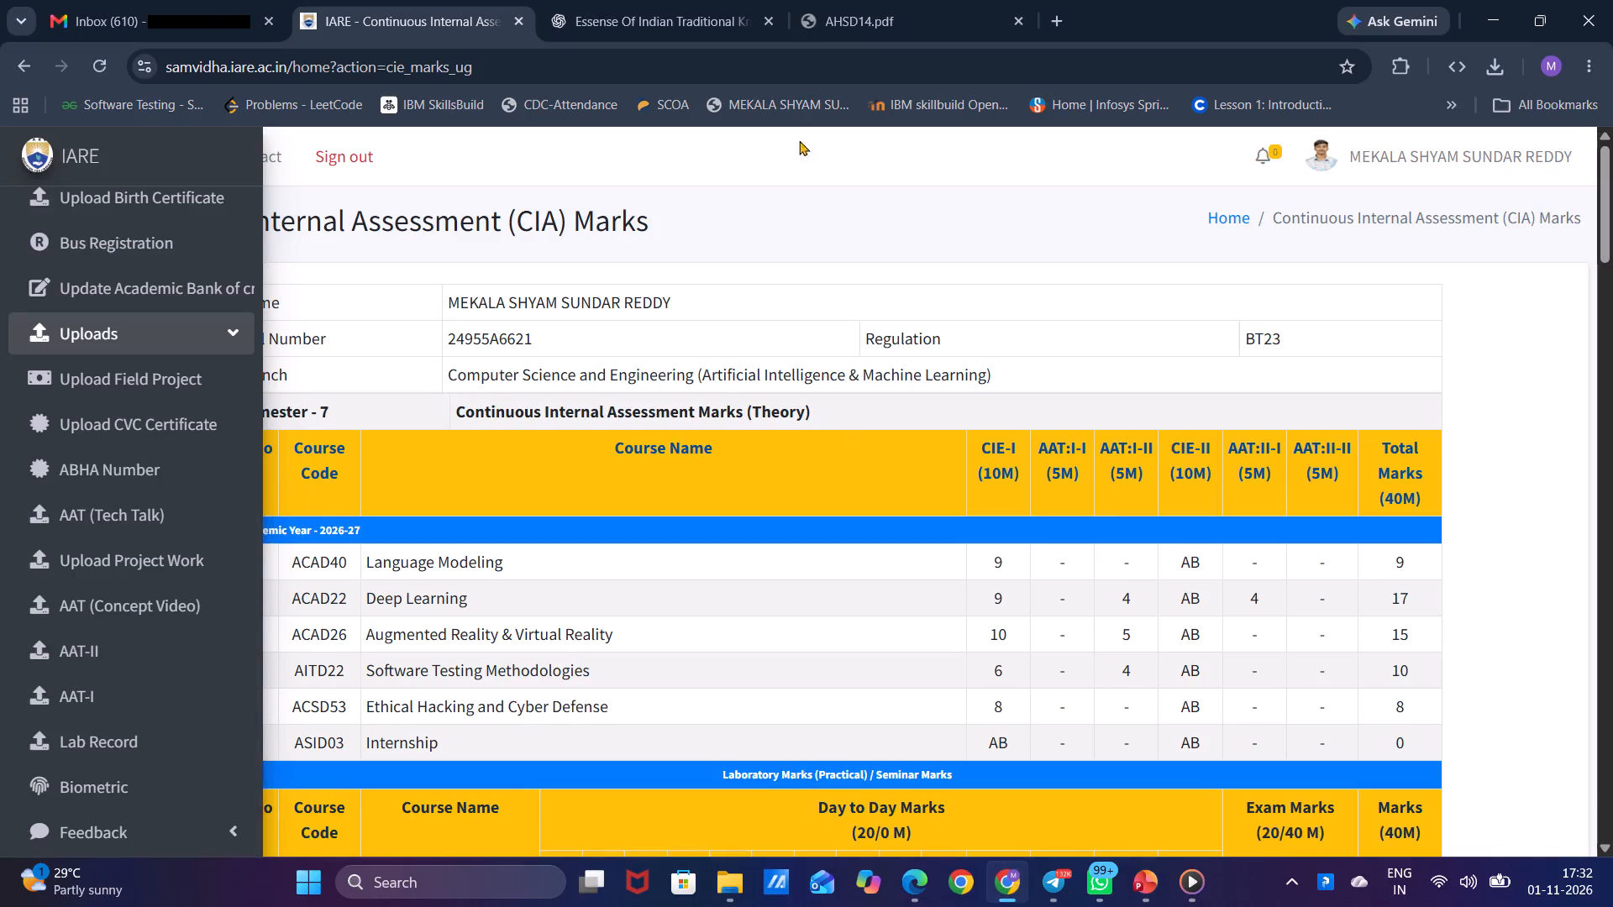
left_click(1062, 13)
type("drive")
key("Return")
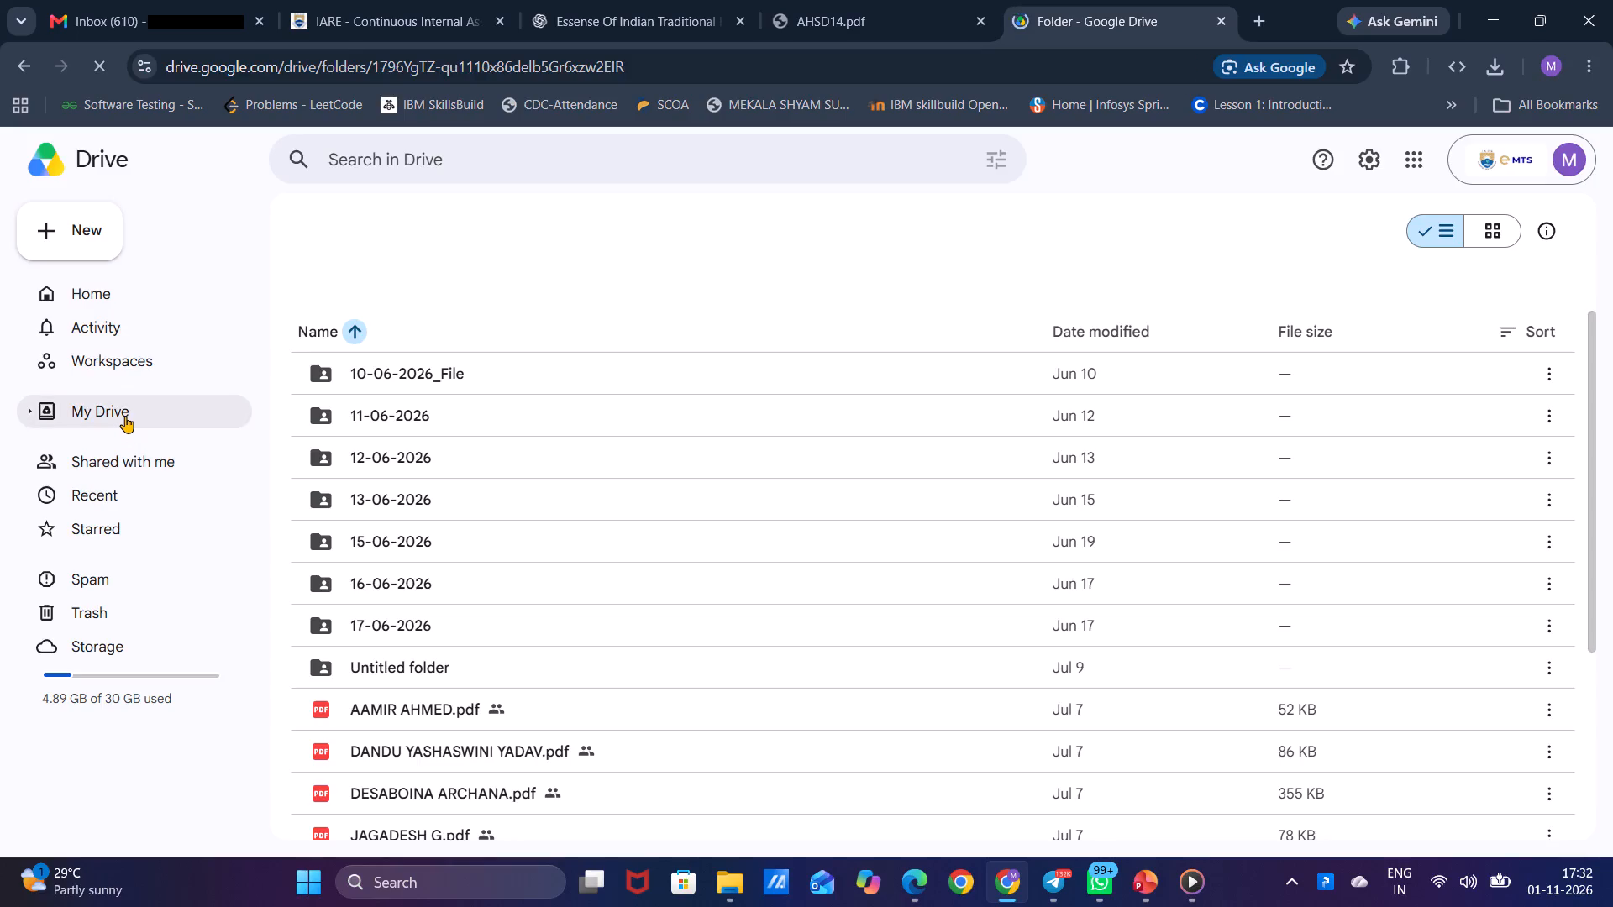
left_click(125, 416)
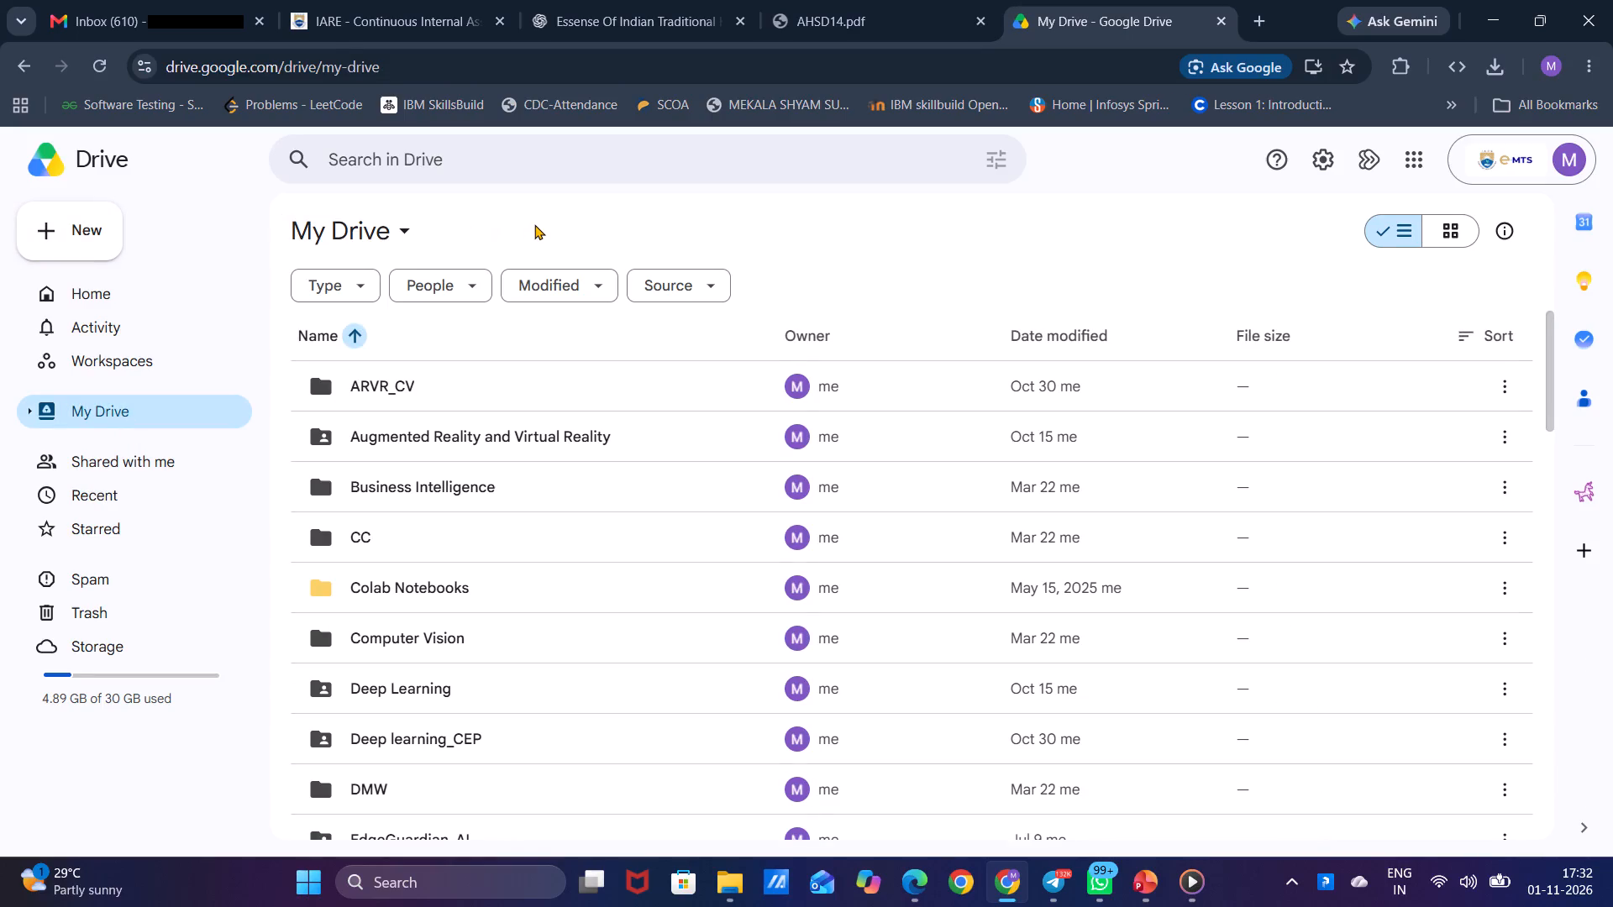
double_click(485, 388)
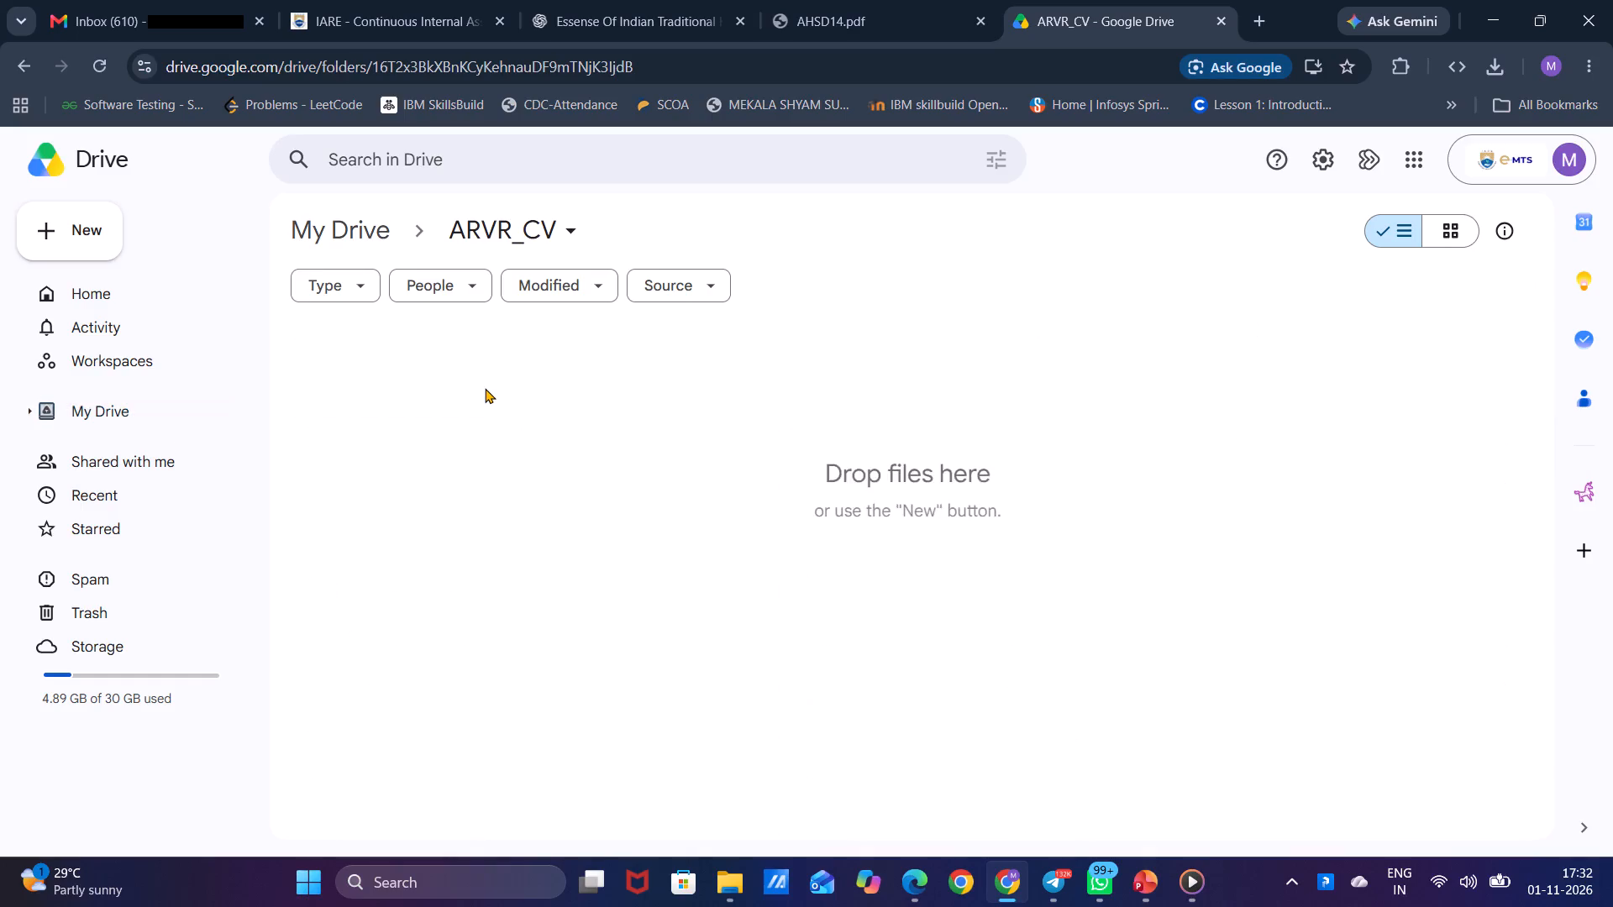
Upload the ARVR_CV video from File Explorer's Downloads folder into the open ARVR_CV folder in Google Drive.
key("alt+Tab")
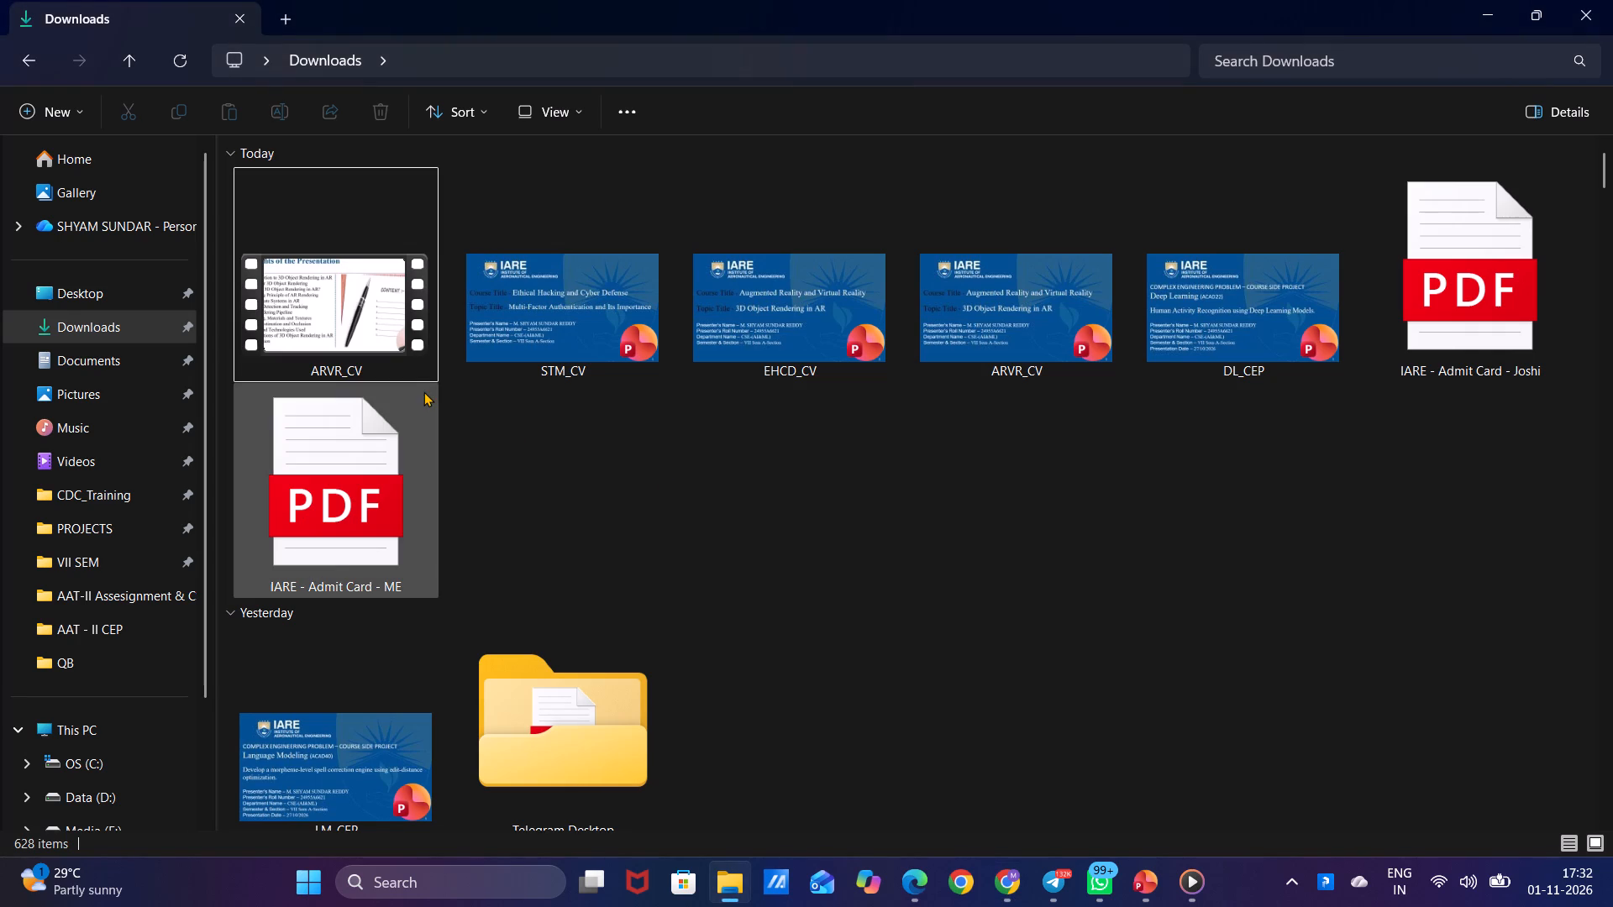
left_click_drag(349, 299, 892, 556)
key("alt+Tab")
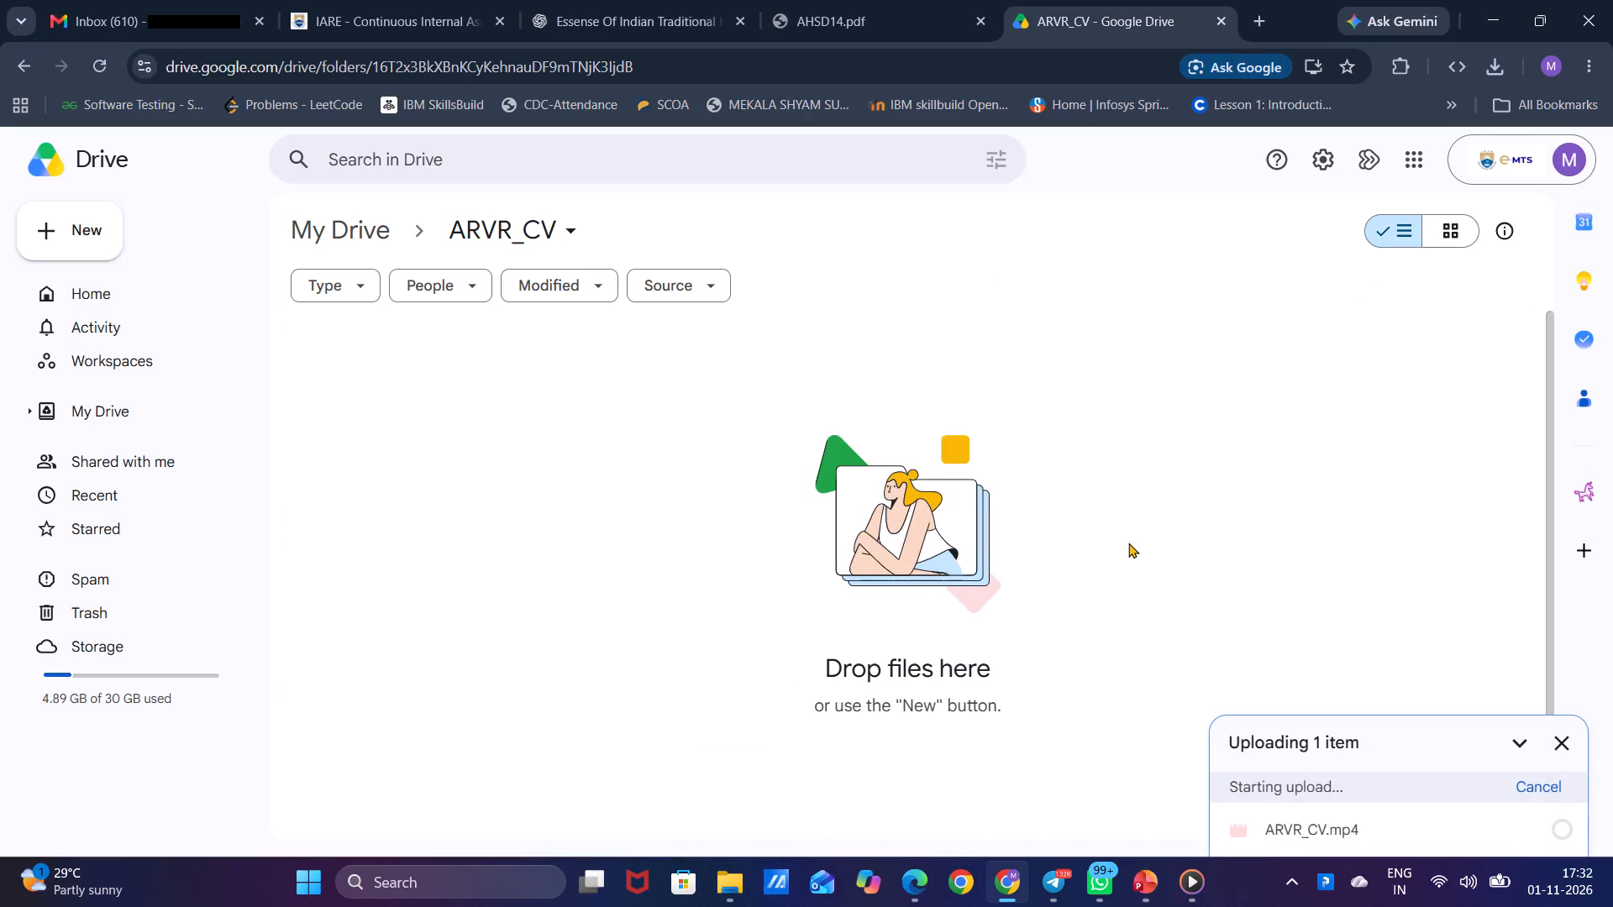
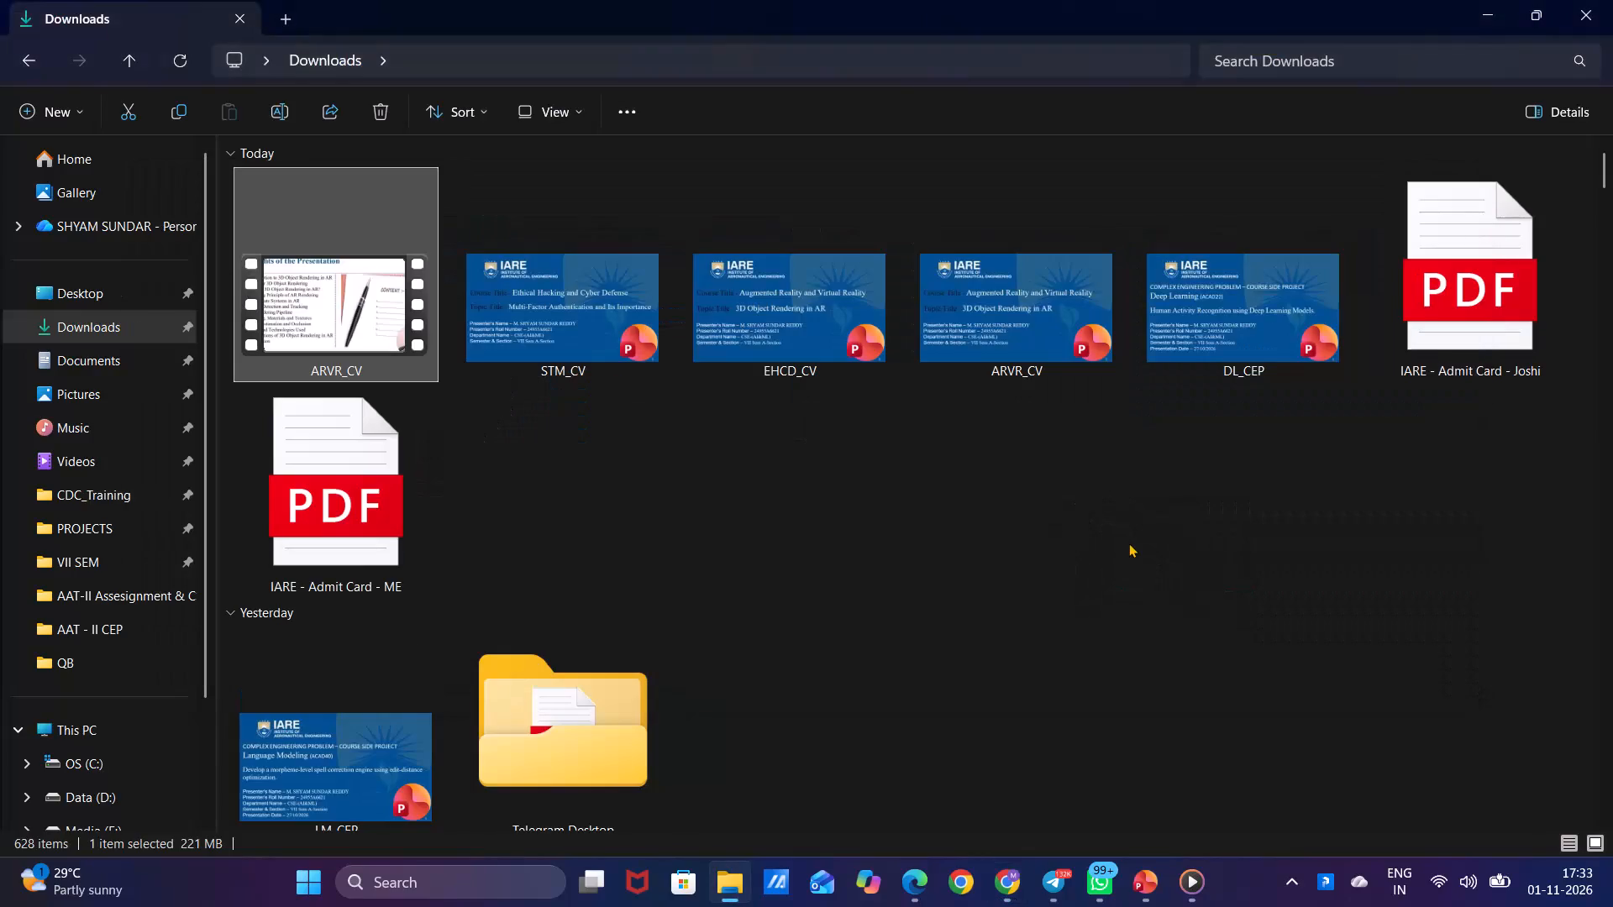
Switch to Chrome, reload the IARE Continuous Internal Assessment marks page, and examine the Semester 7 theory marks.
left_click(1048, 543)
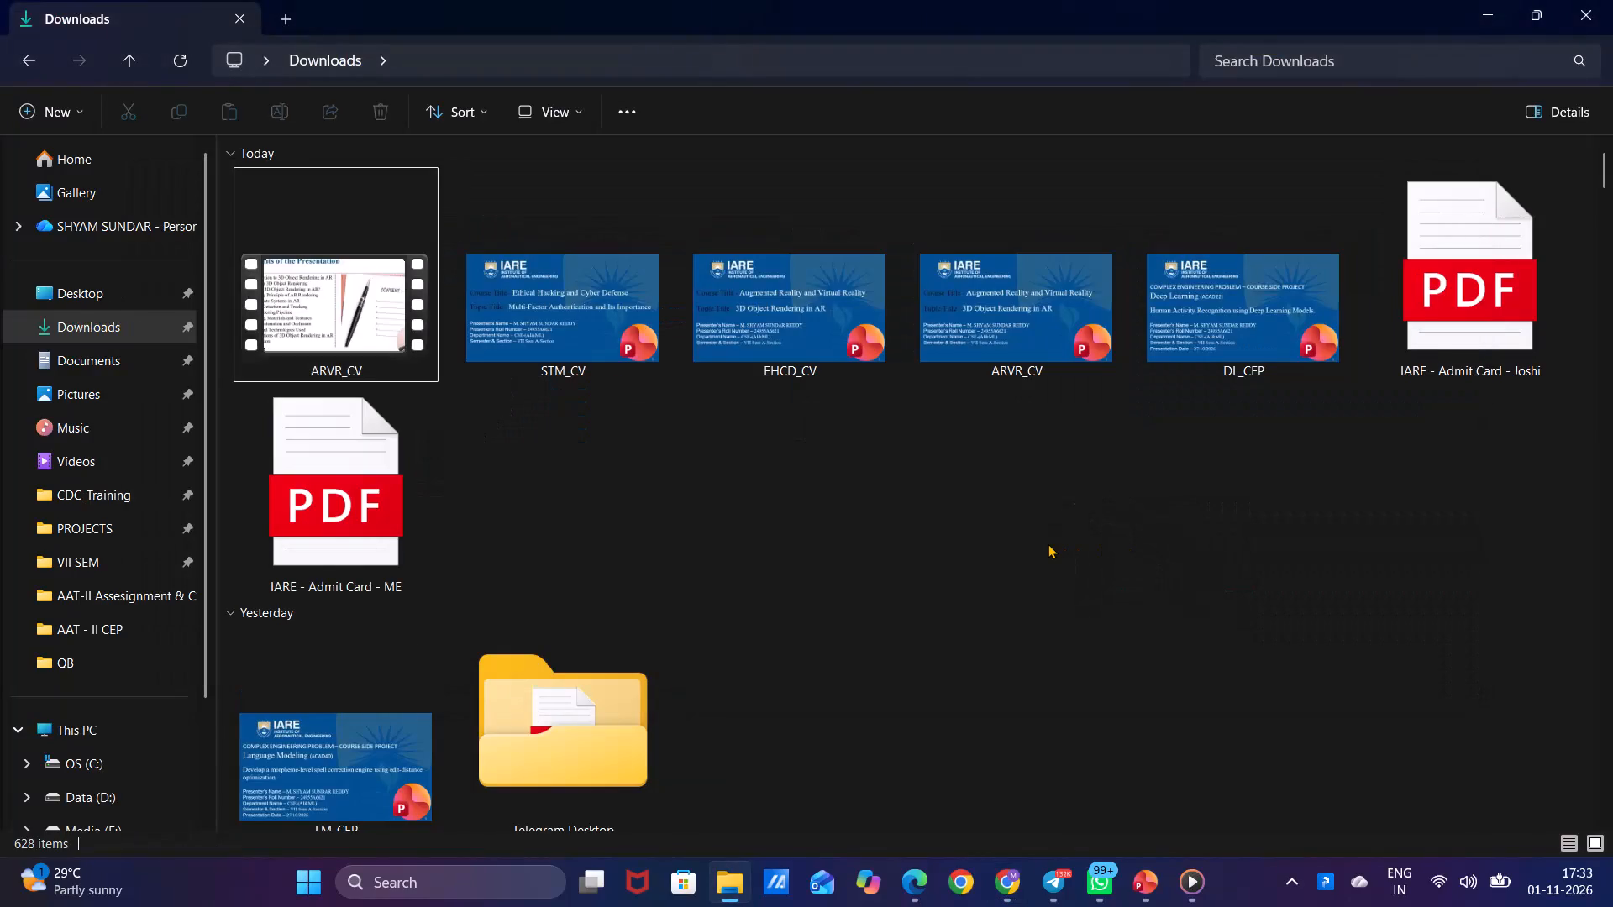
key("alt+Tab")
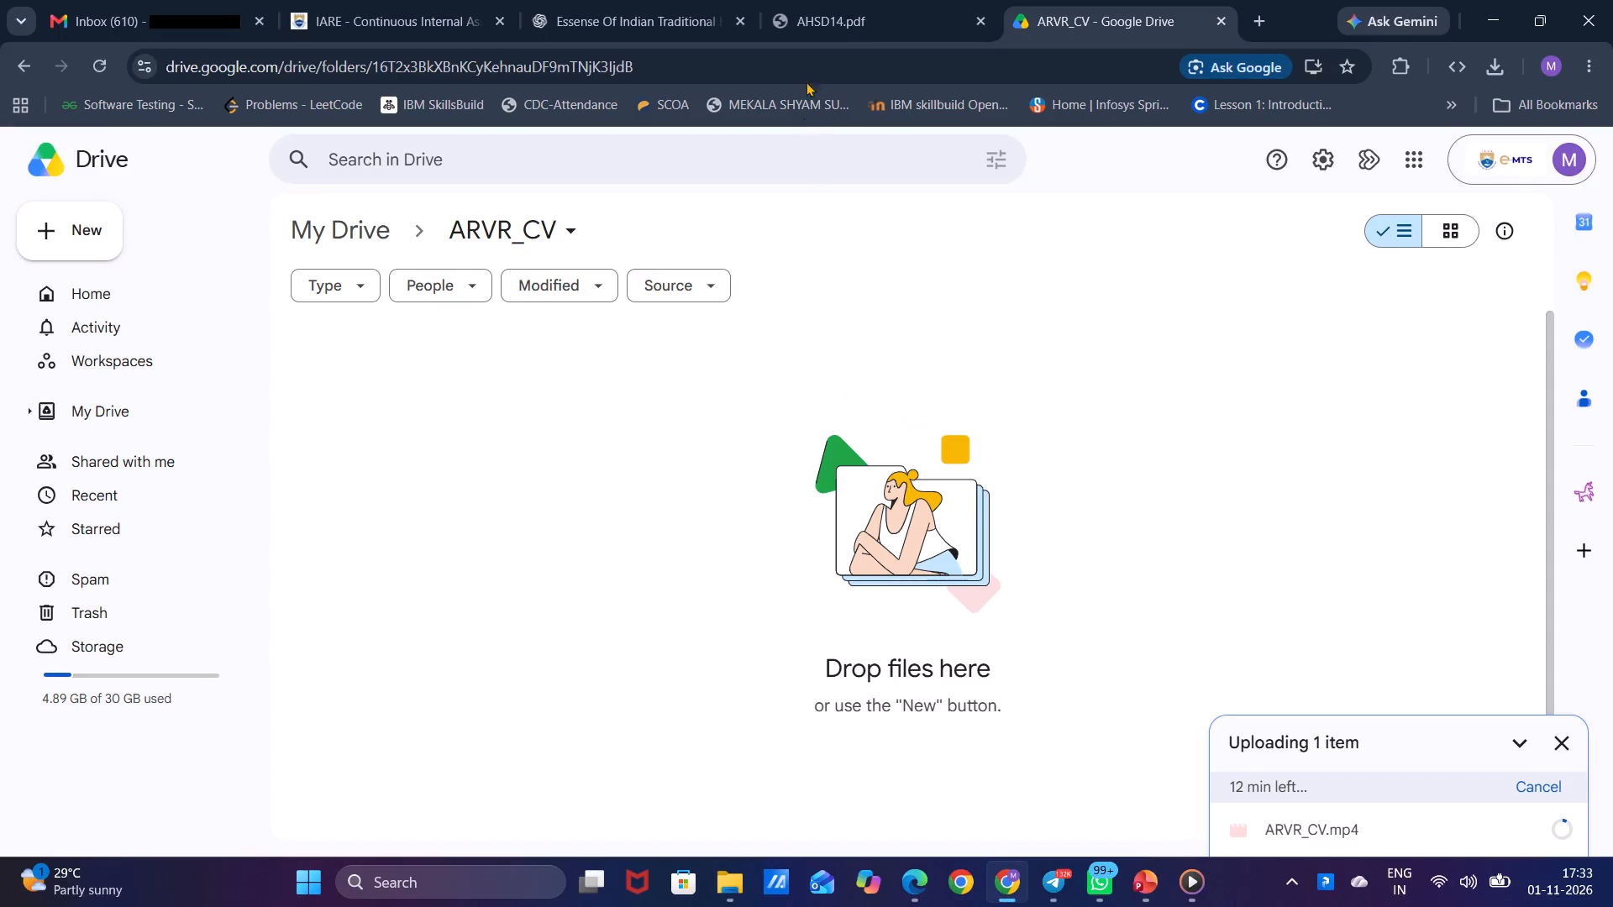
left_click(812, 14)
left_click(657, 0)
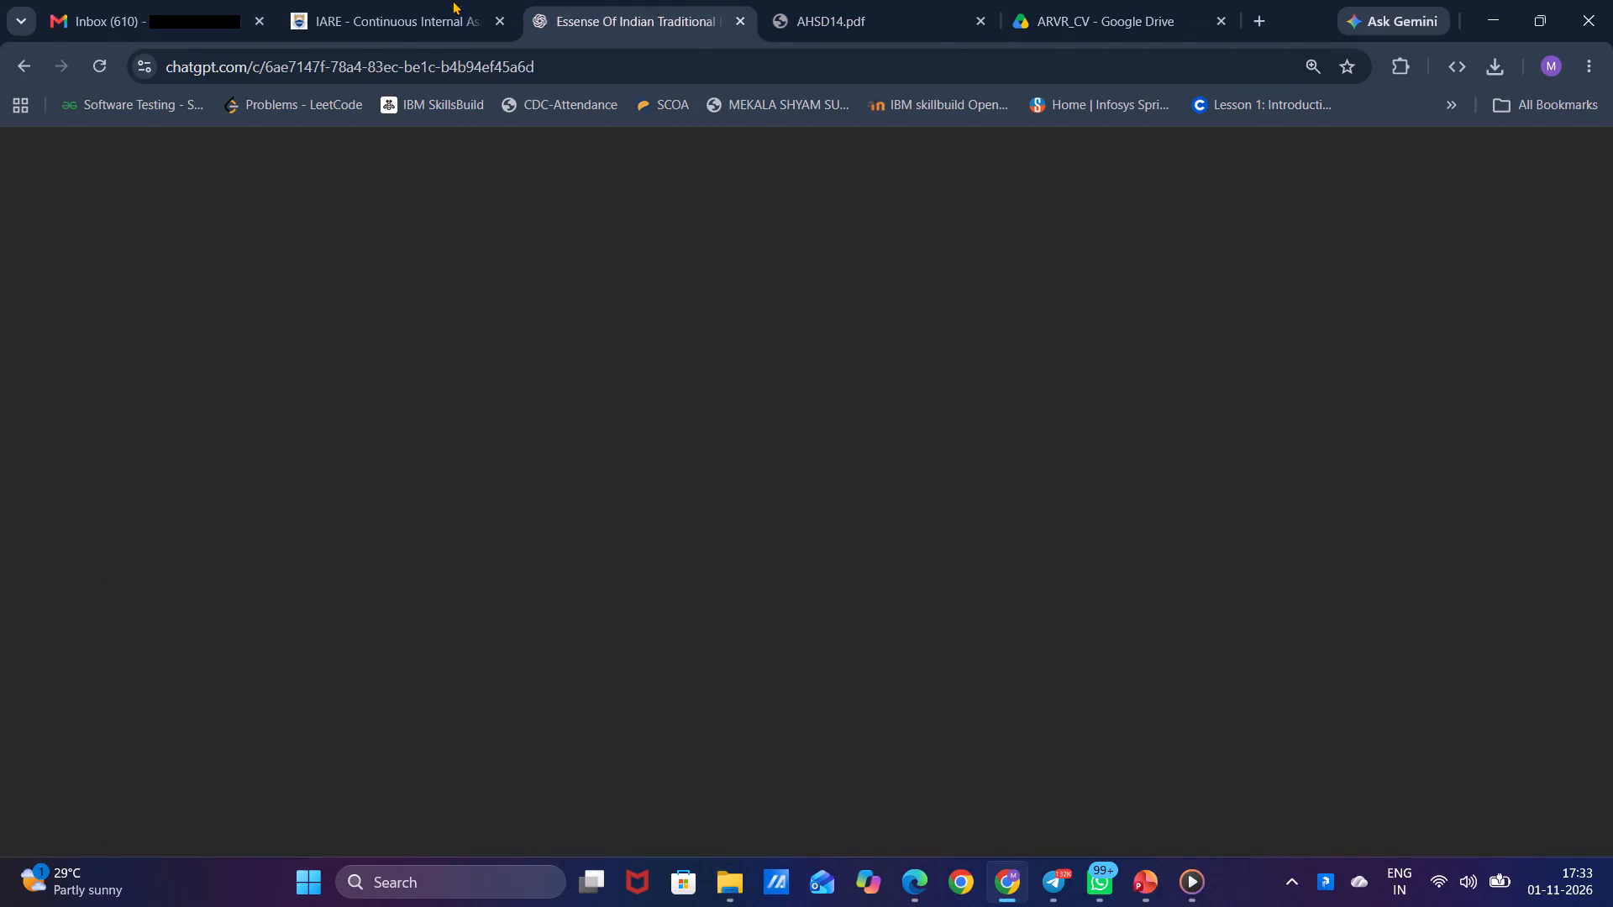
left_click(452, 0)
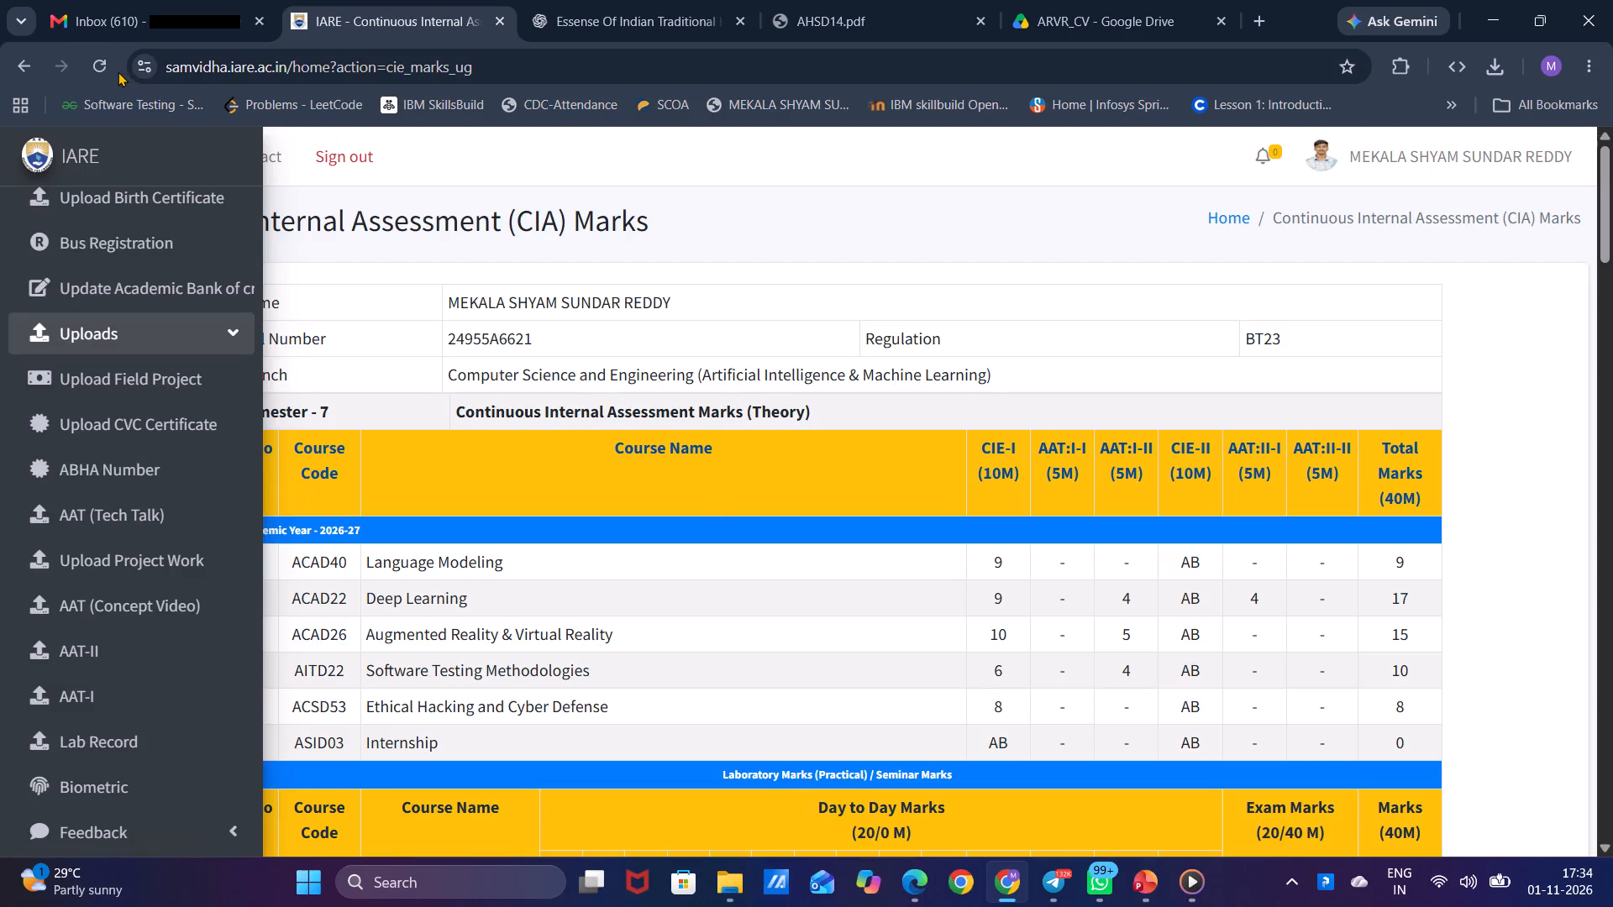
left_click(97, 68)
scroll(1139, 578, "down", 1)
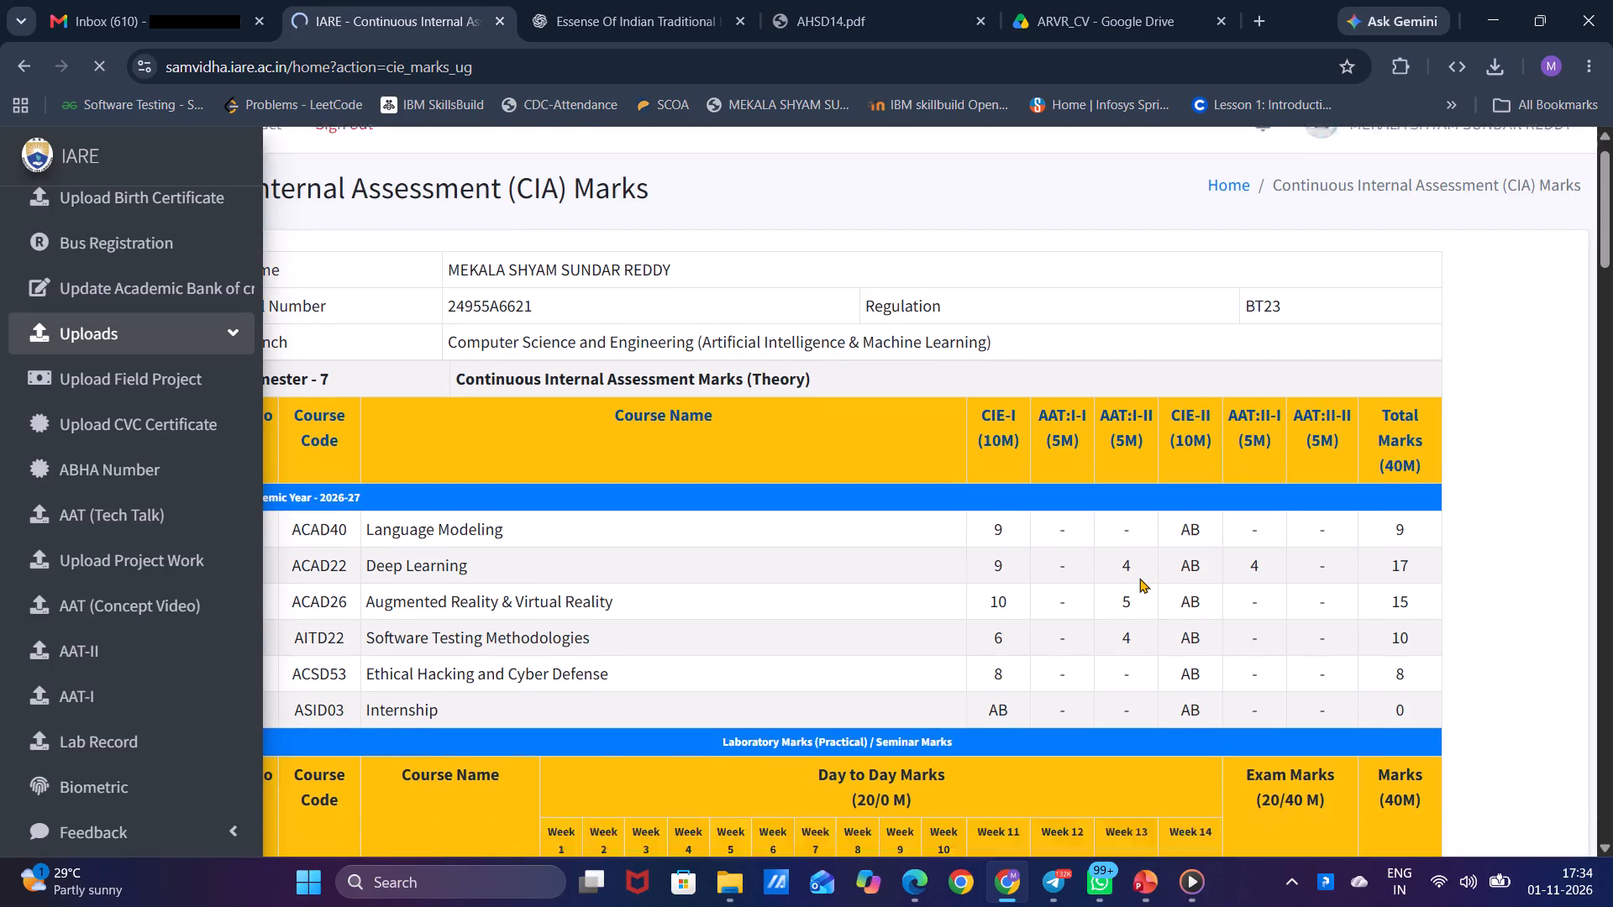
scroll(1139, 578, "down", 1)
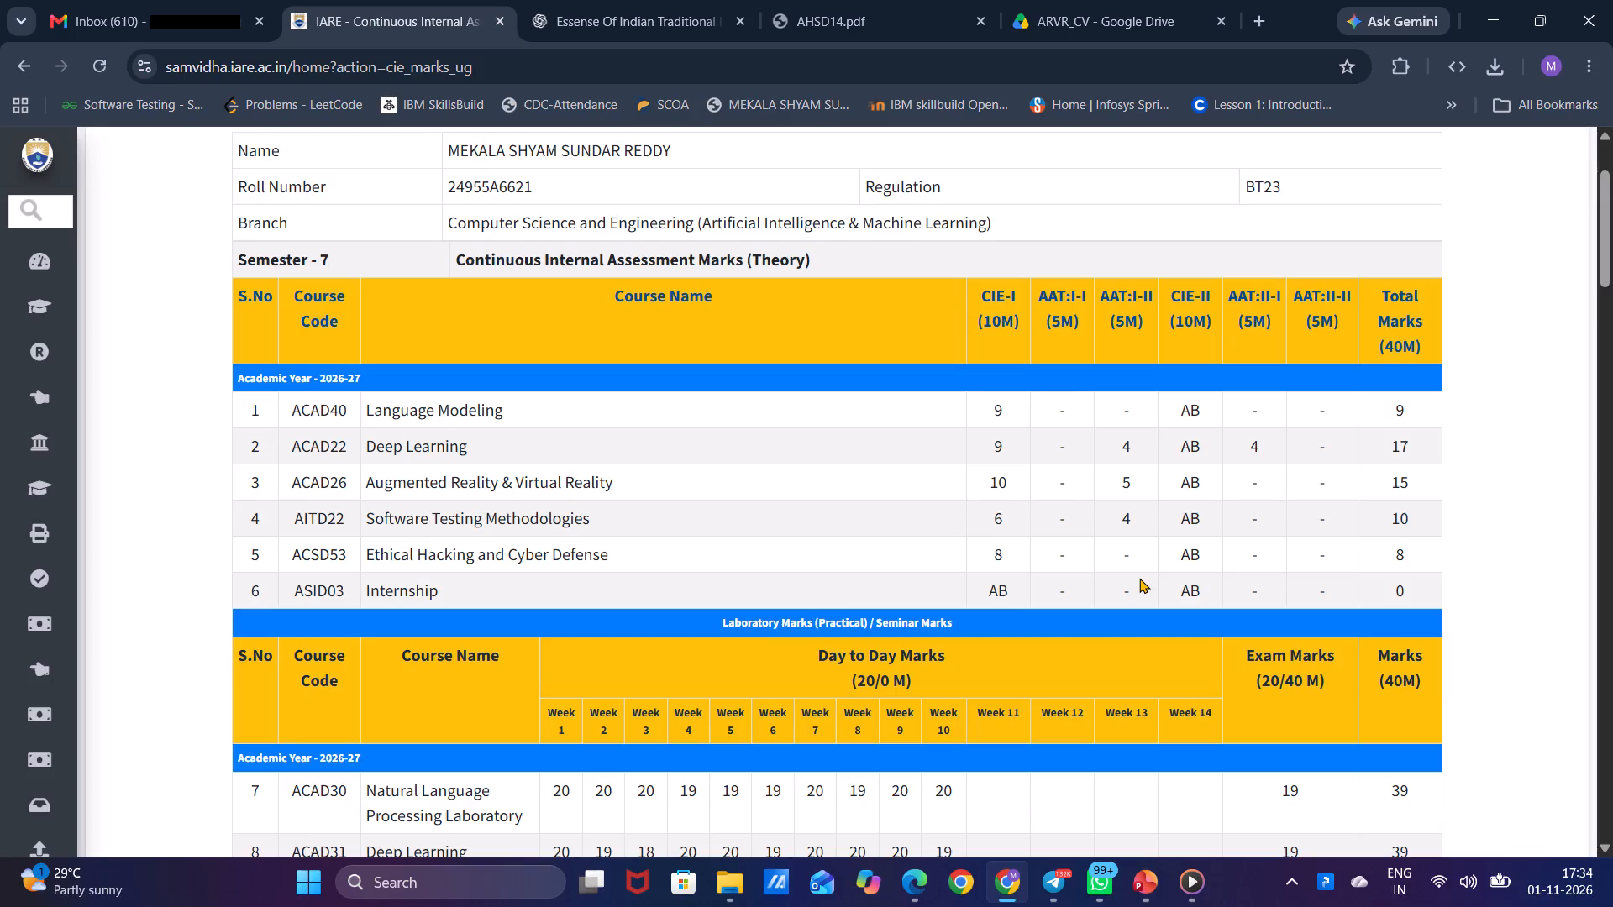
Switch to File Explorer, open the EHCD_CV presentation from Downloads in PowerPoint, and close the ARVR_CV presentation.
key("alt+Tab")
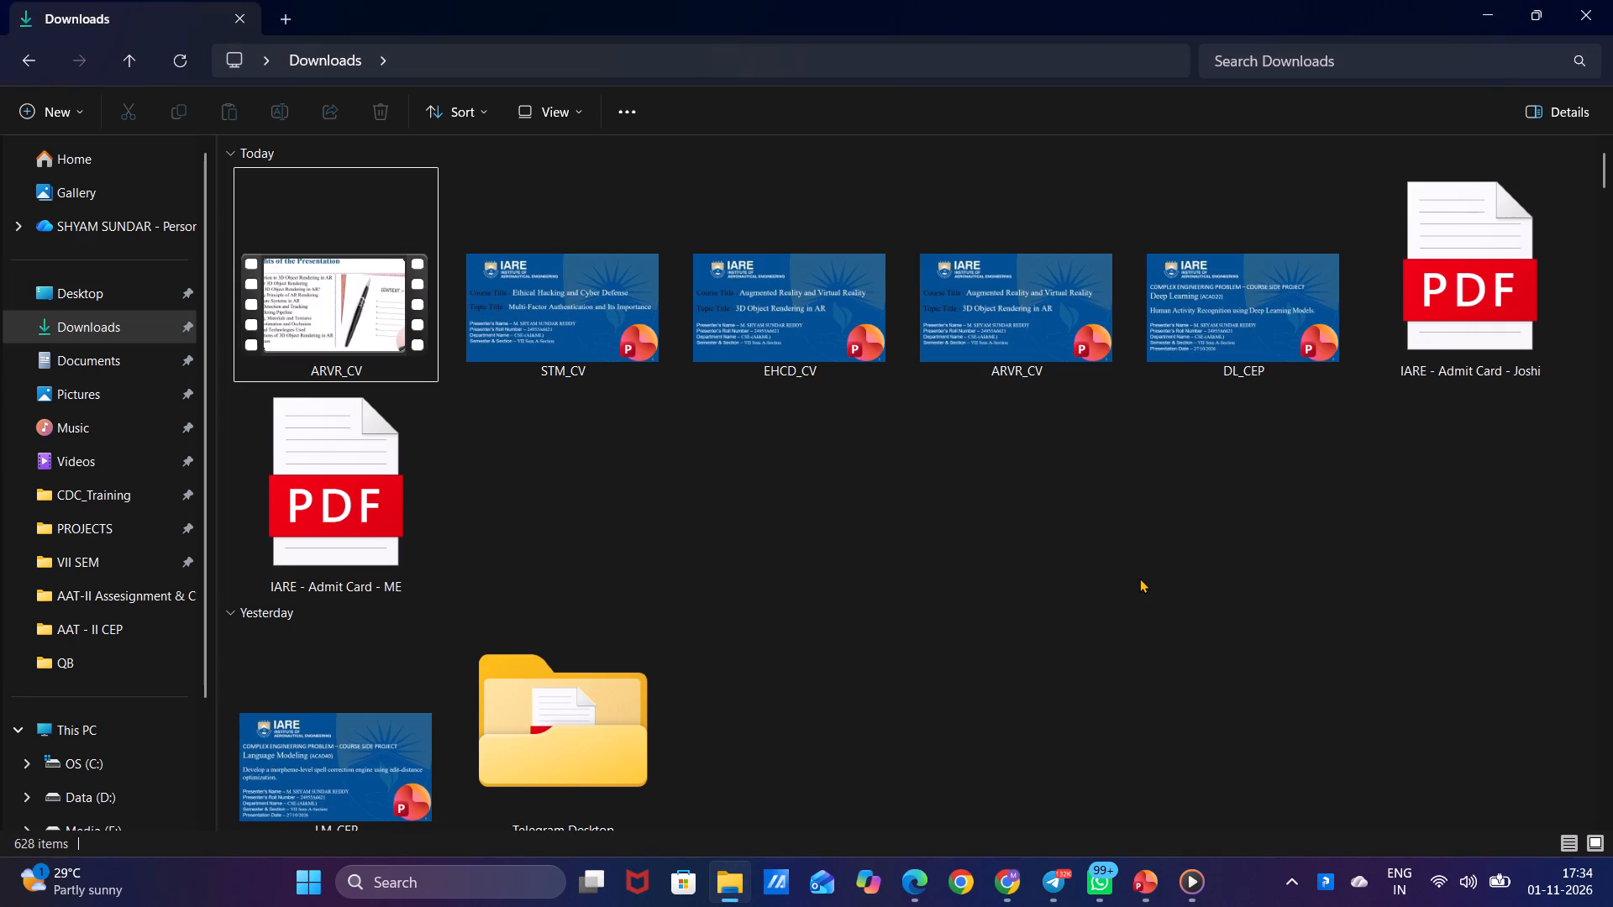
double_click(806, 296)
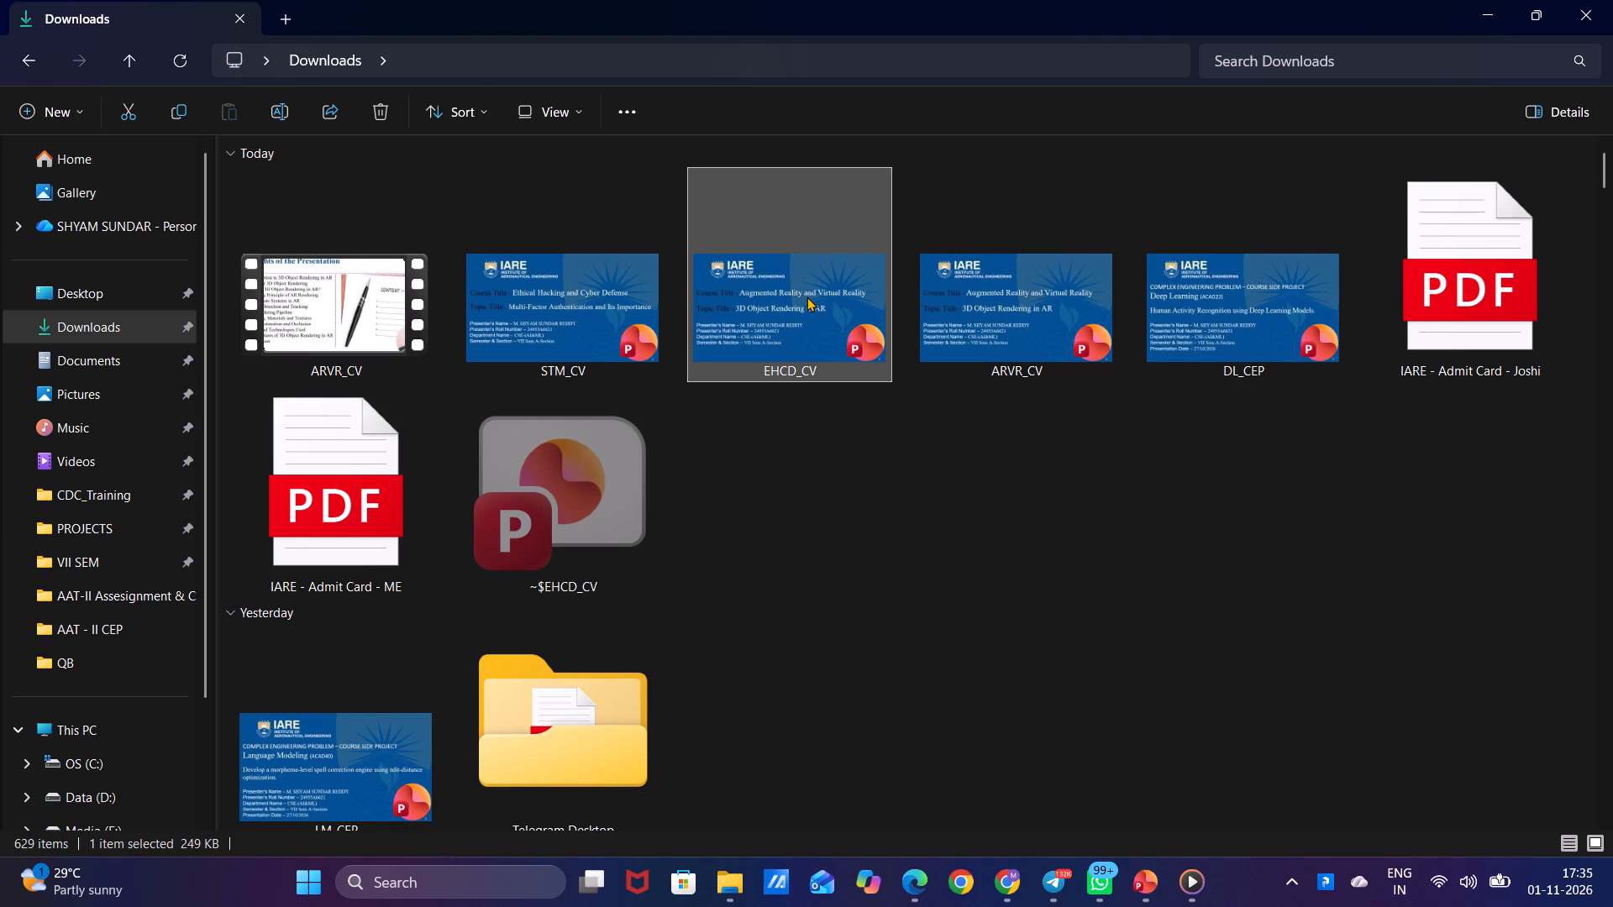
left_click(1133, 879)
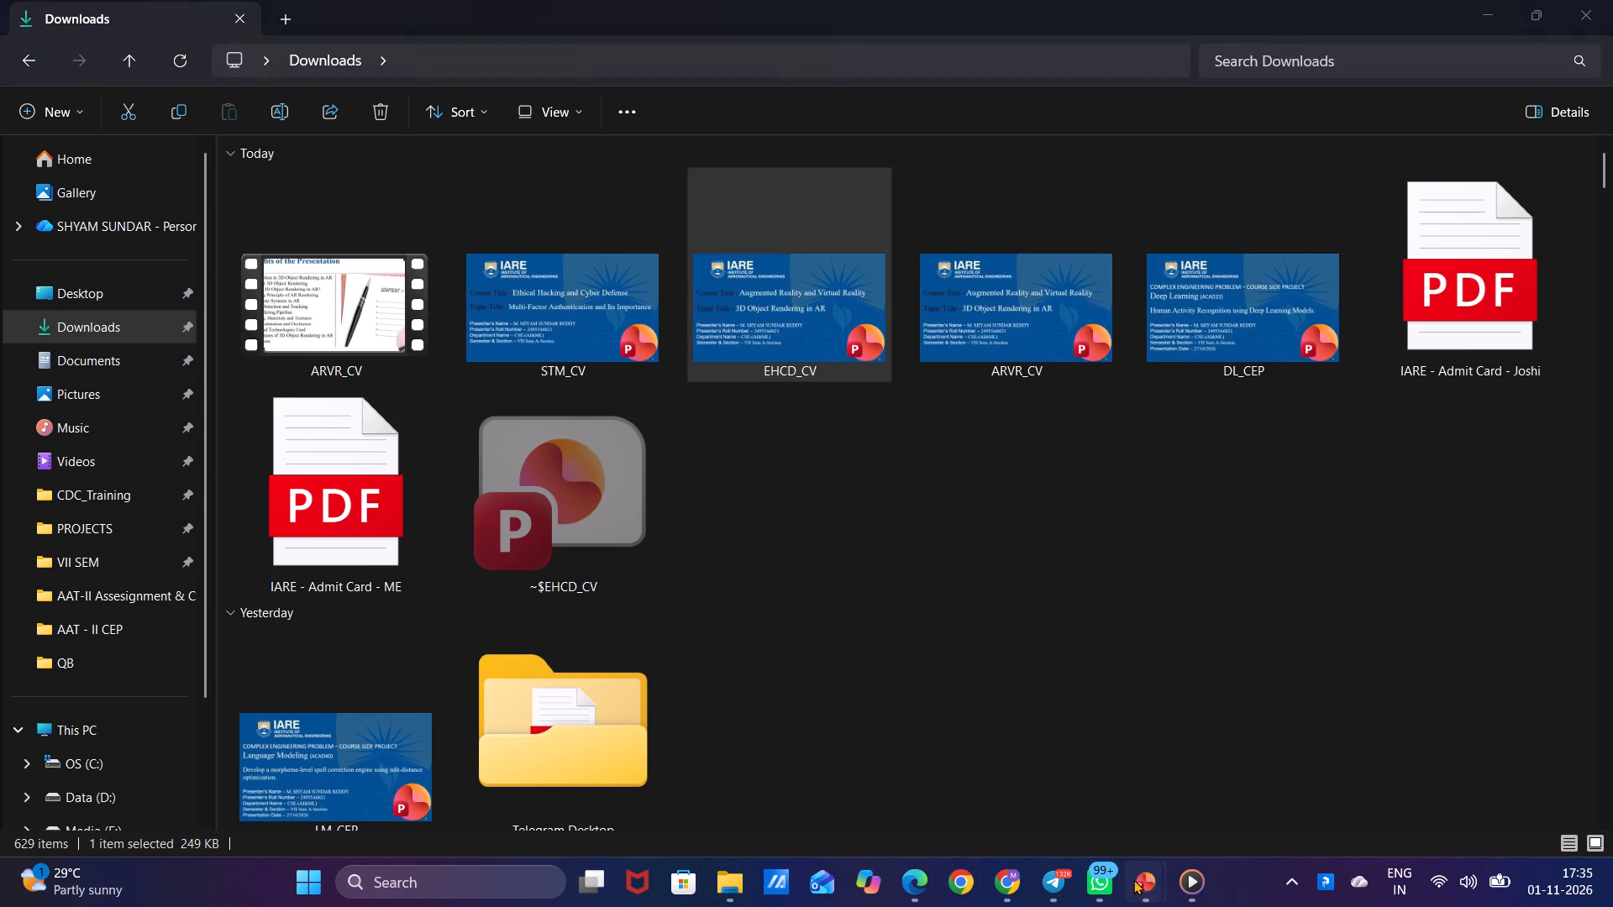
left_click(1116, 704)
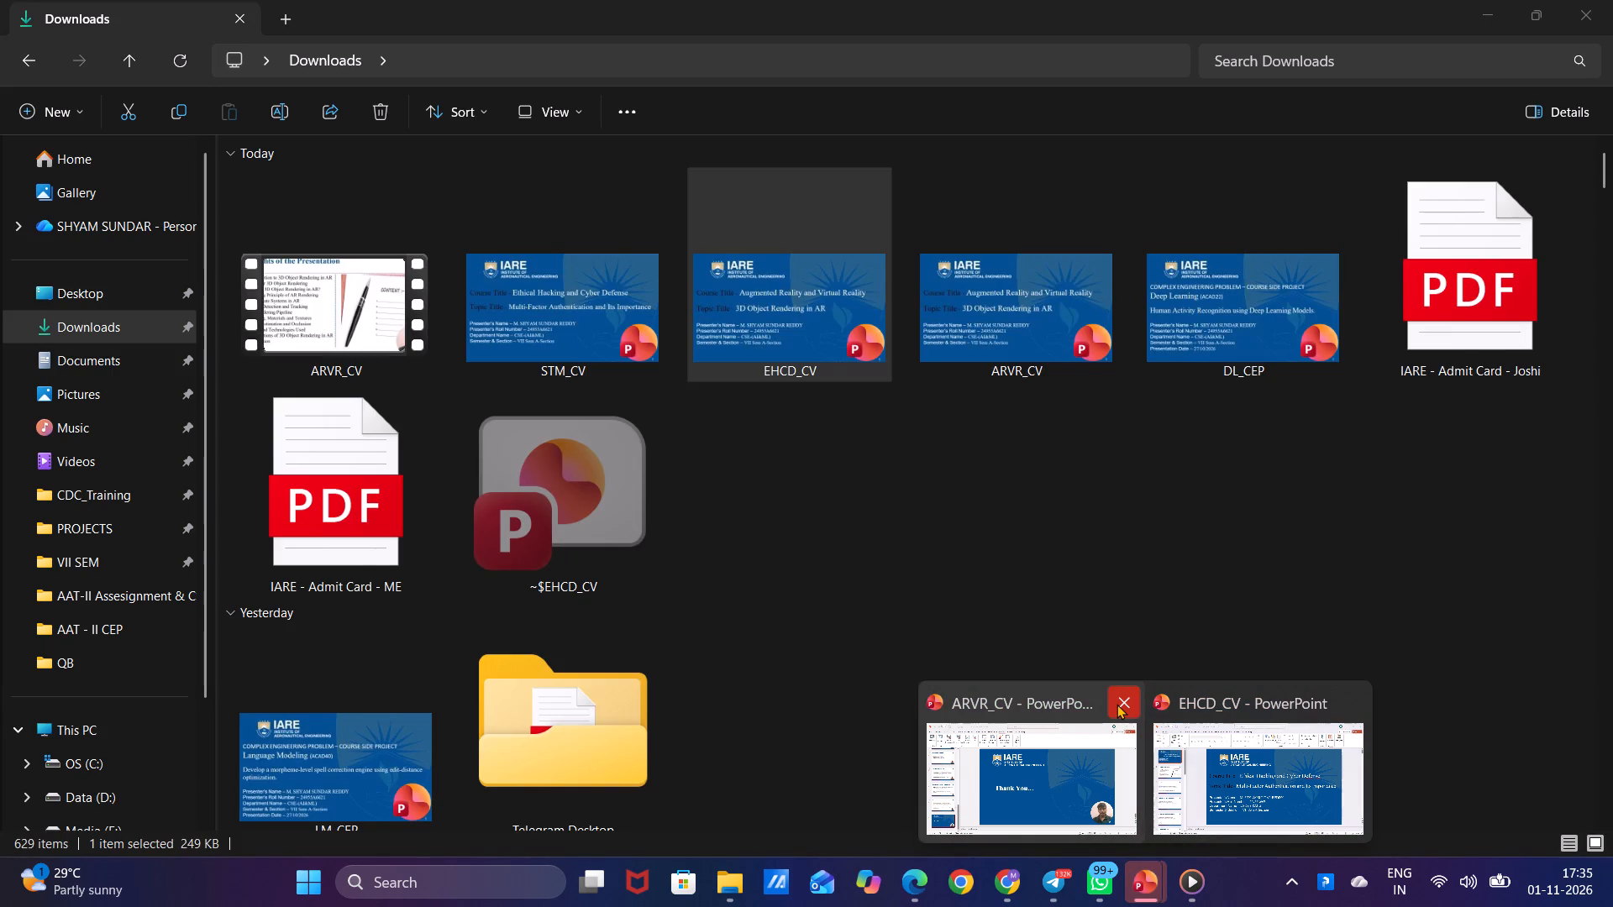
left_click(1116, 704)
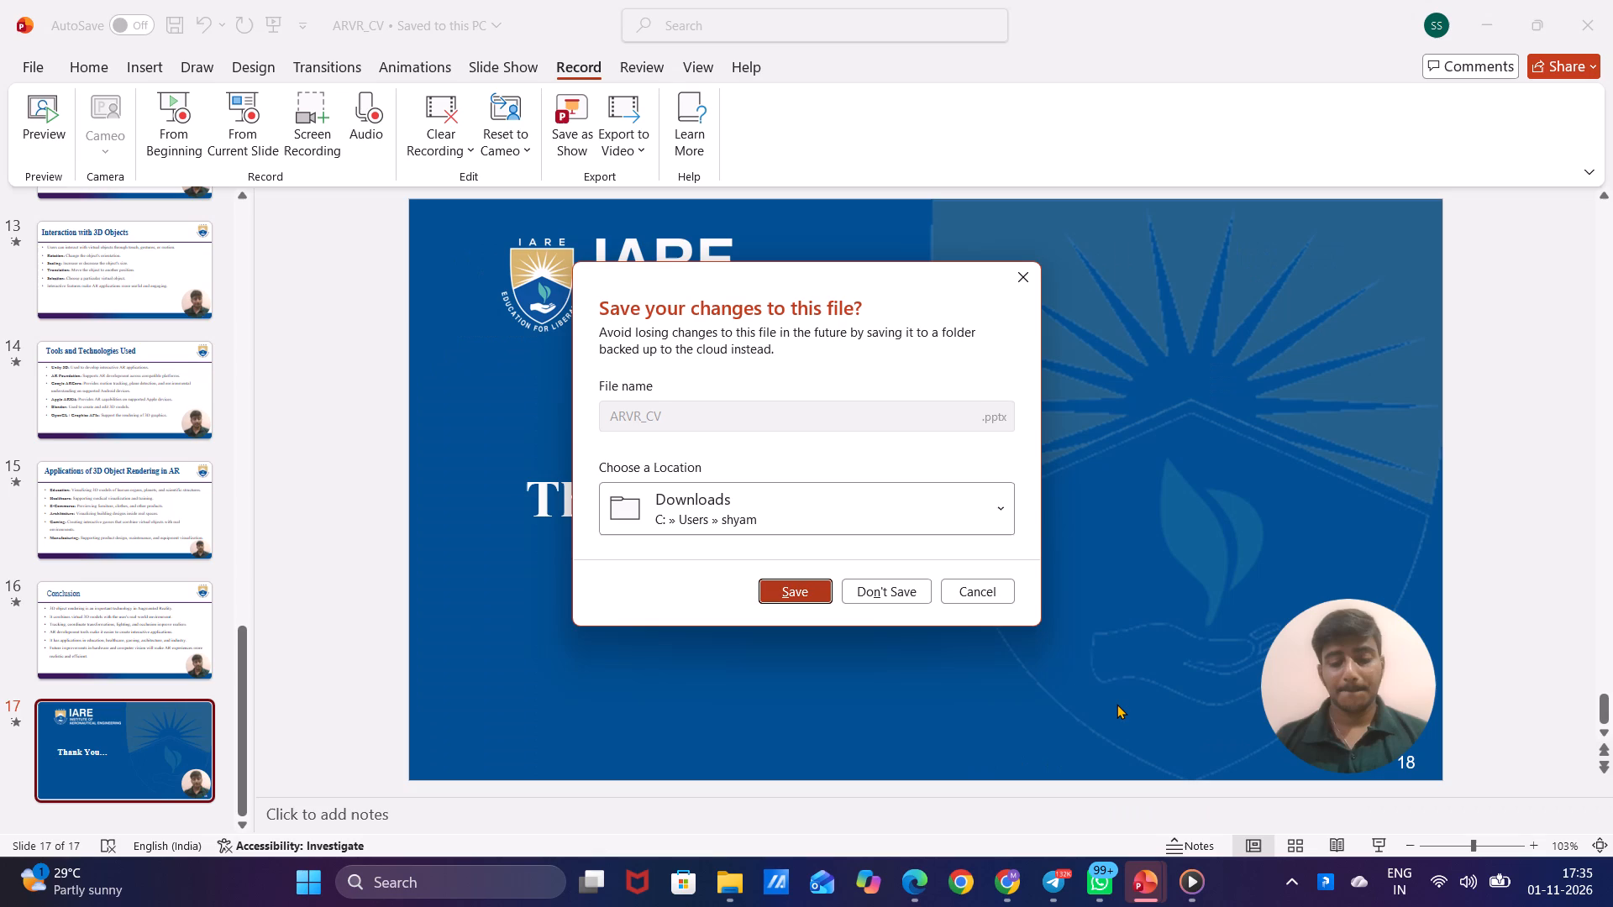
Discard the unsaved changes to the ARVR_CV presentation as it closes.
left_click(874, 596)
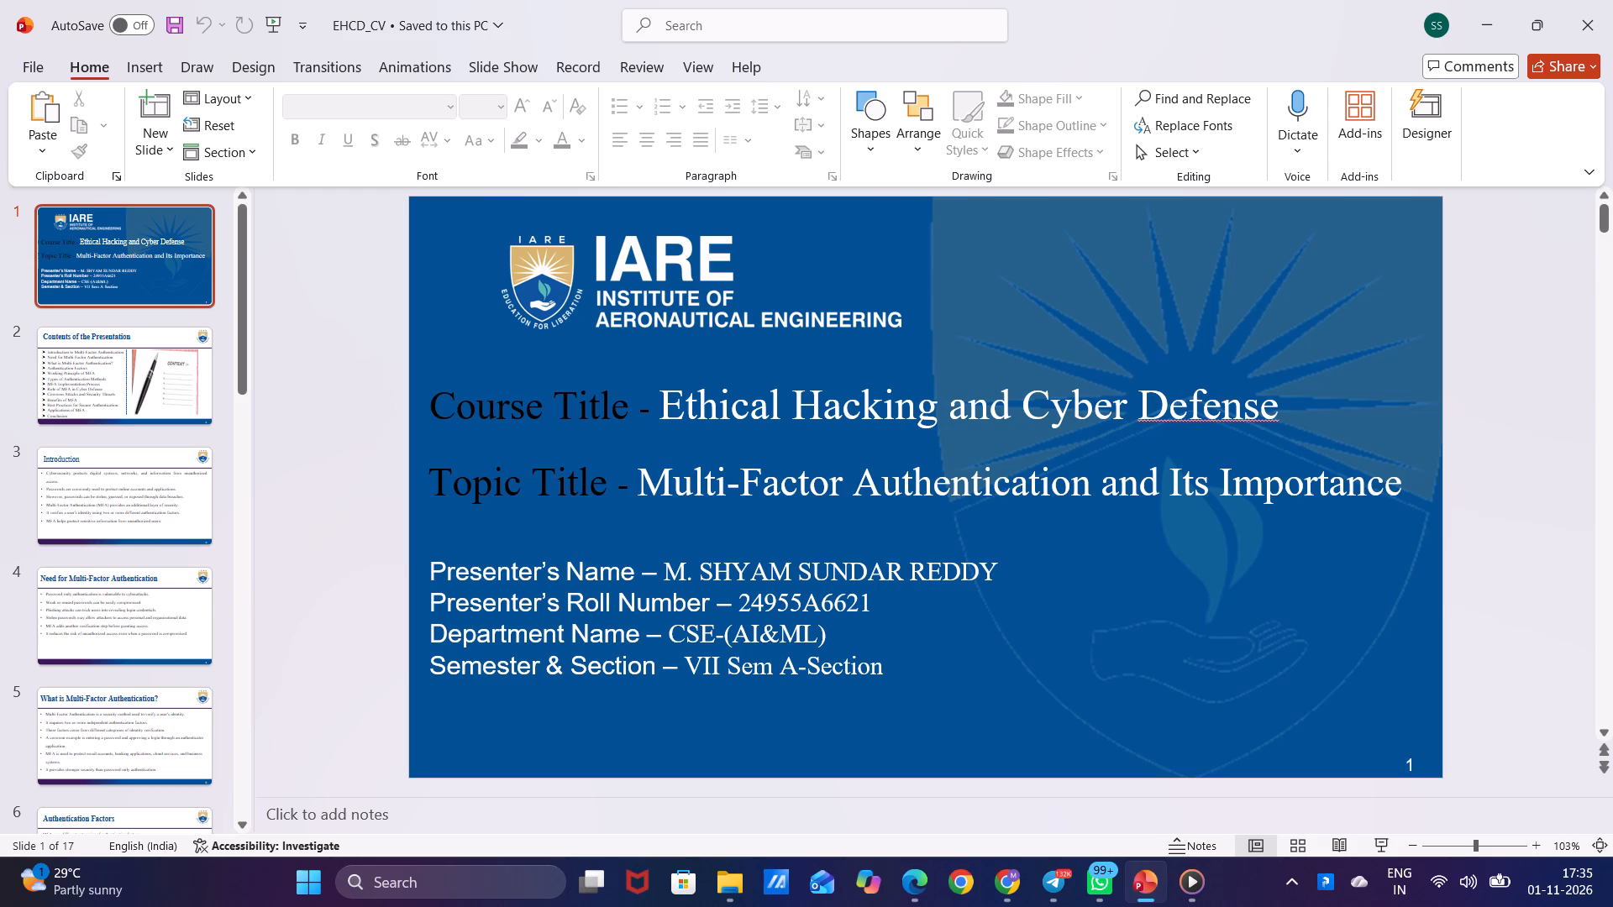
Preview the EHCD_CV title slide as a full-screen slide show, and return to the normal editing view.
left_click(1379, 849)
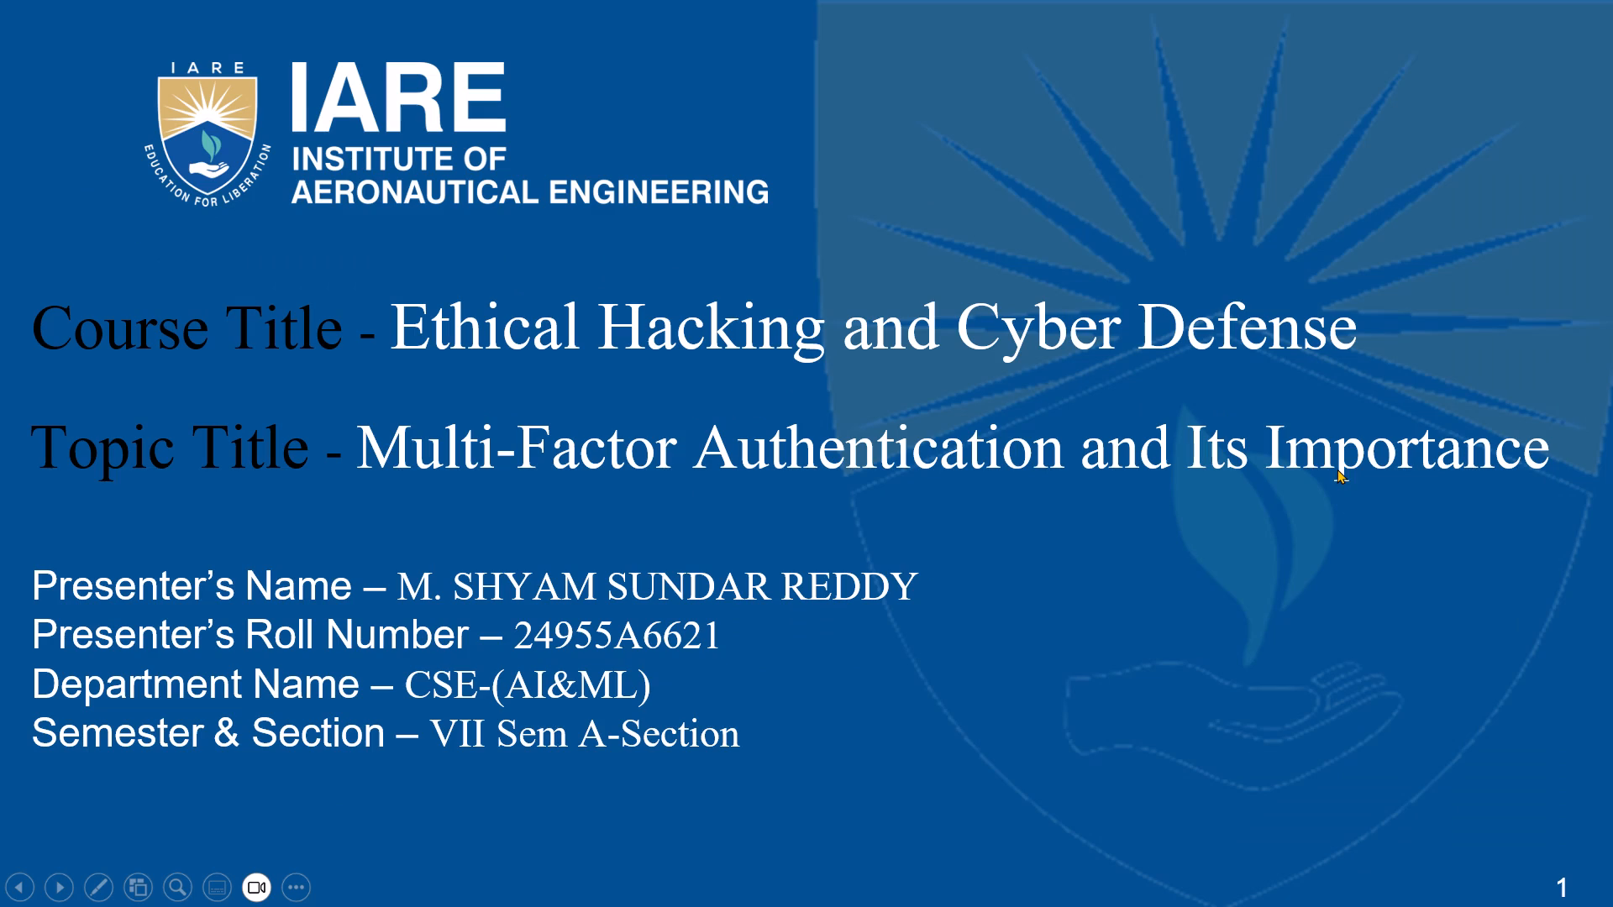
key("Escape")
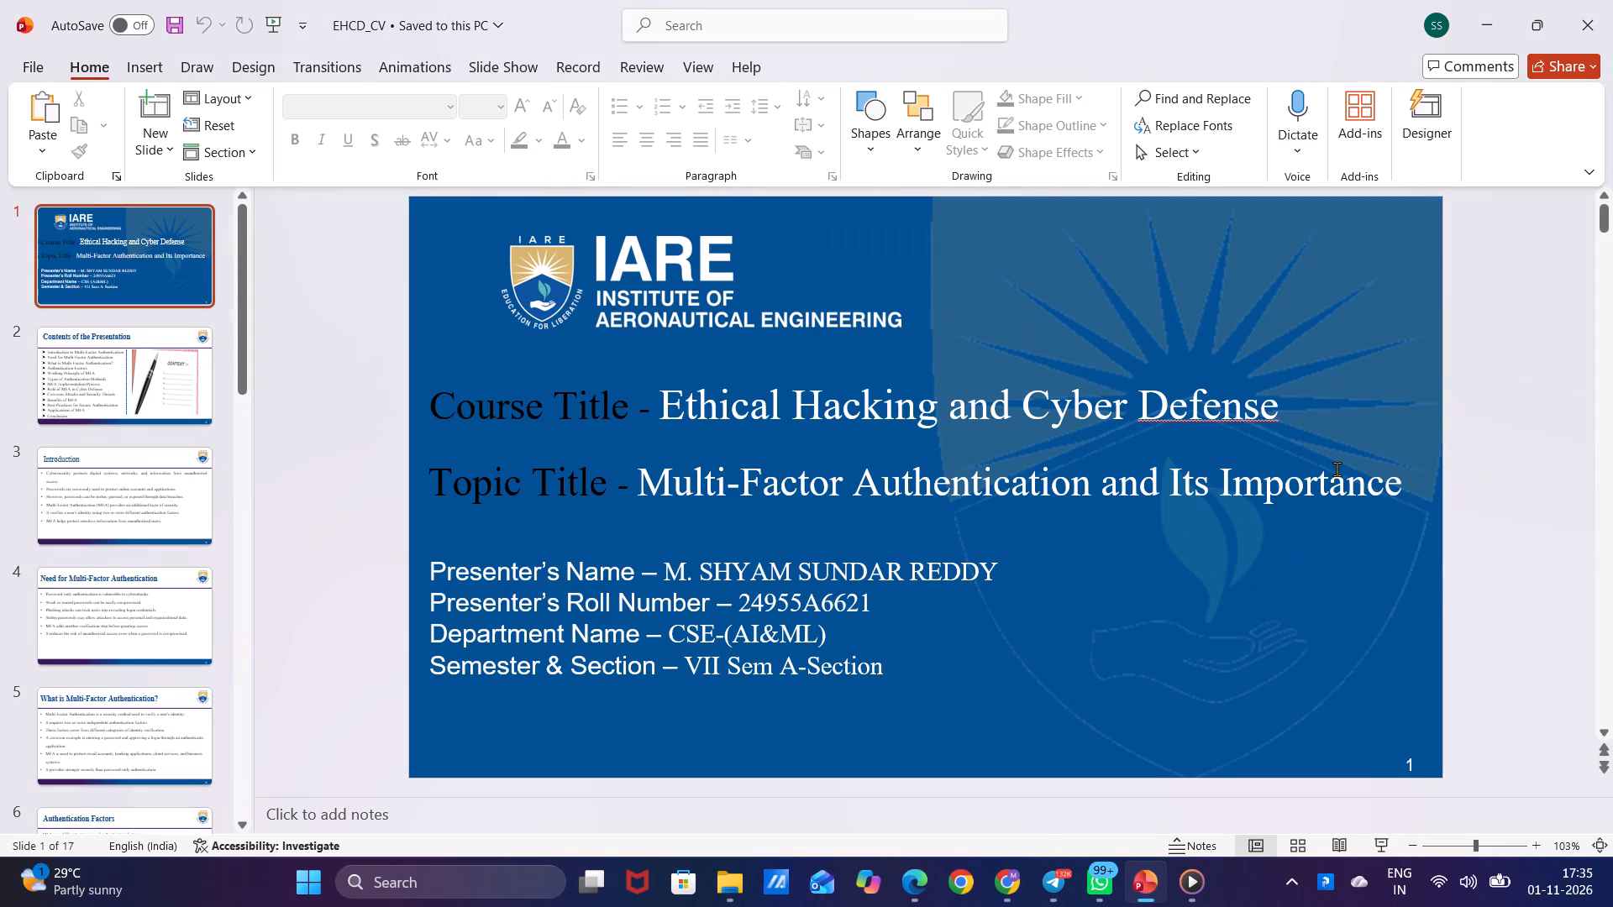